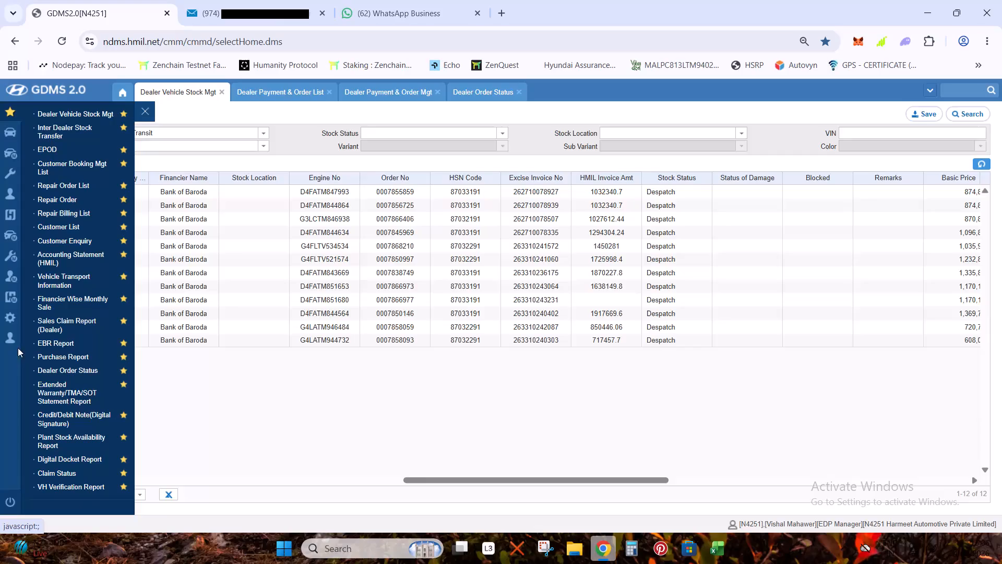
Open the Purchase Report for 01/10/2026 to 24/10/2026 at 300 rows per page and look through the listed invoices.
{"action": "left_click", "coordinate": [74, 359]}
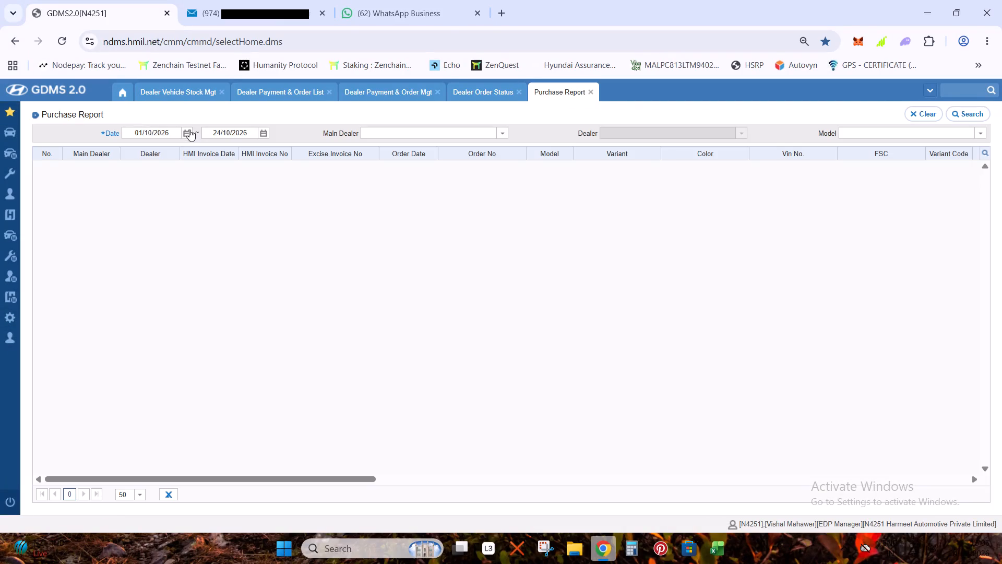
{"action": "left_click", "coordinate": [142, 488]}
{"action": "left_click", "coordinate": [138, 491]}
{"action": "left_click", "coordinate": [130, 481]}
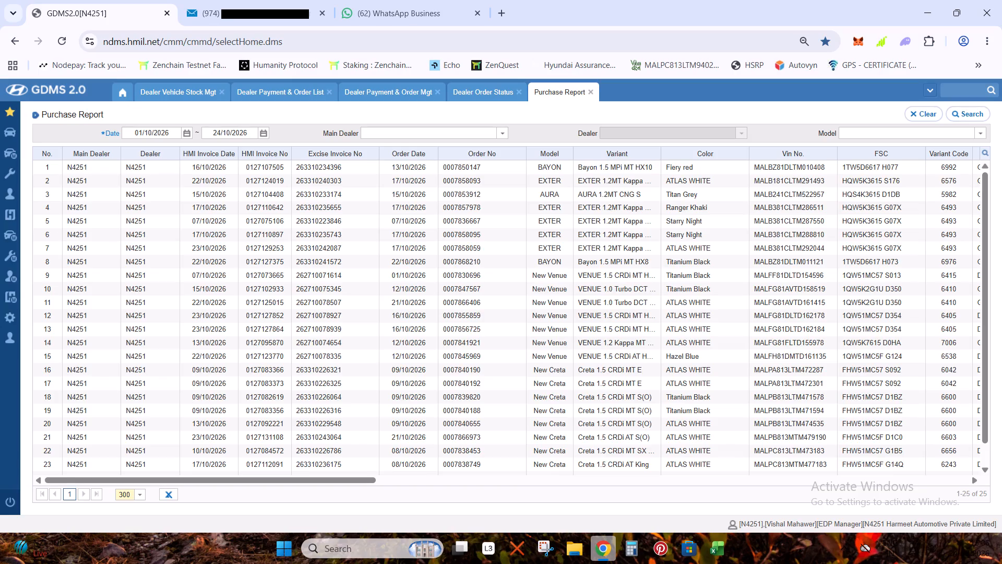
{"action": "scroll", "coordinate": [249, 382], "scroll_direction": "down", "scroll_amount": 1}
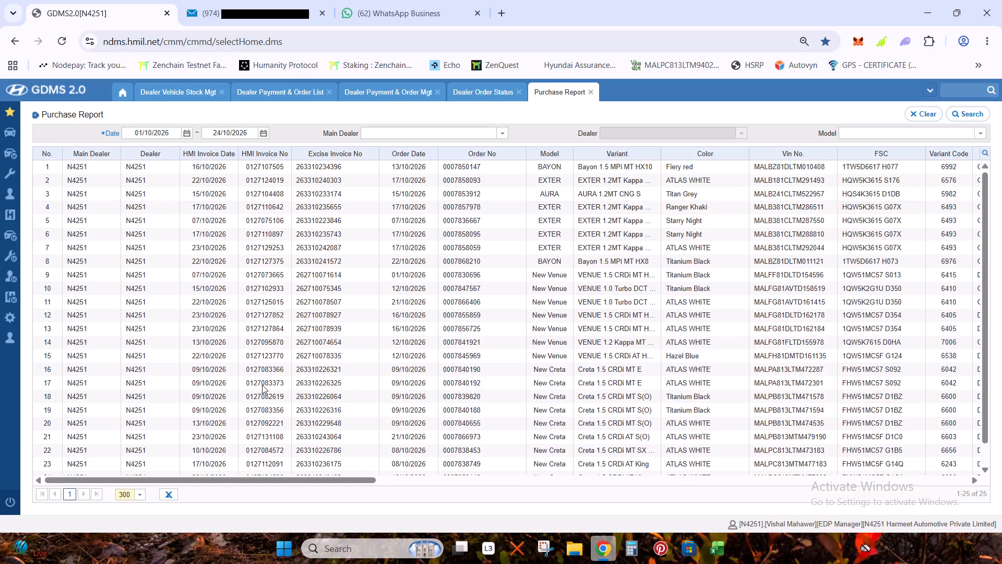
{"action": "scroll", "coordinate": [681, 268], "scroll_direction": "down", "scroll_amount": 8}
{"action": "scroll", "coordinate": [678, 271], "scroll_direction": "up", "scroll_amount": 10}
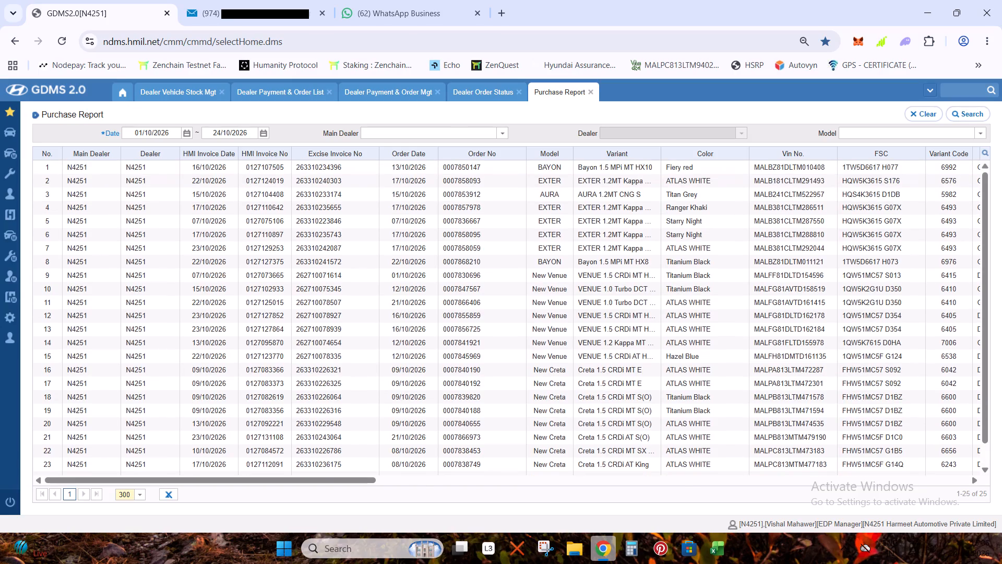
Open the FINANCE SHEET workbook from the Downloads folder.
{"action": "left_click", "coordinate": [1001, 563]}
{"action": "right_click", "coordinate": [476, 219]}
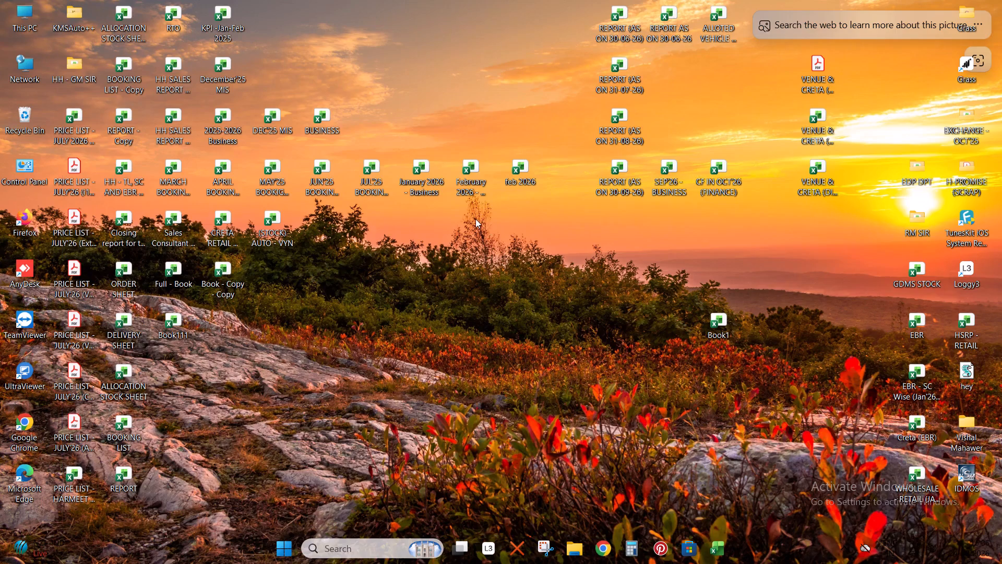
{"action": "left_click", "coordinate": [520, 277]}
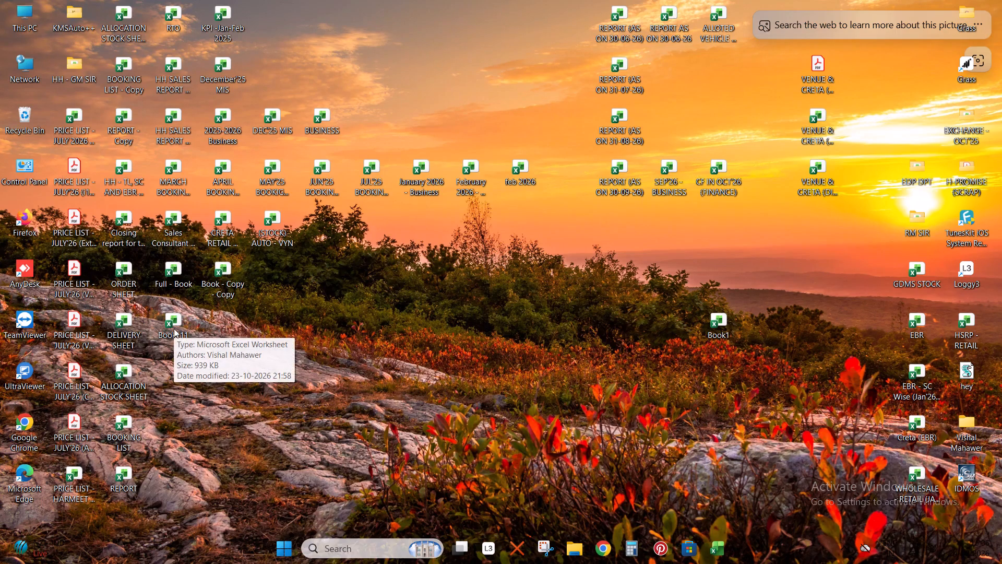
{"action": "left_click", "coordinate": [575, 557]}
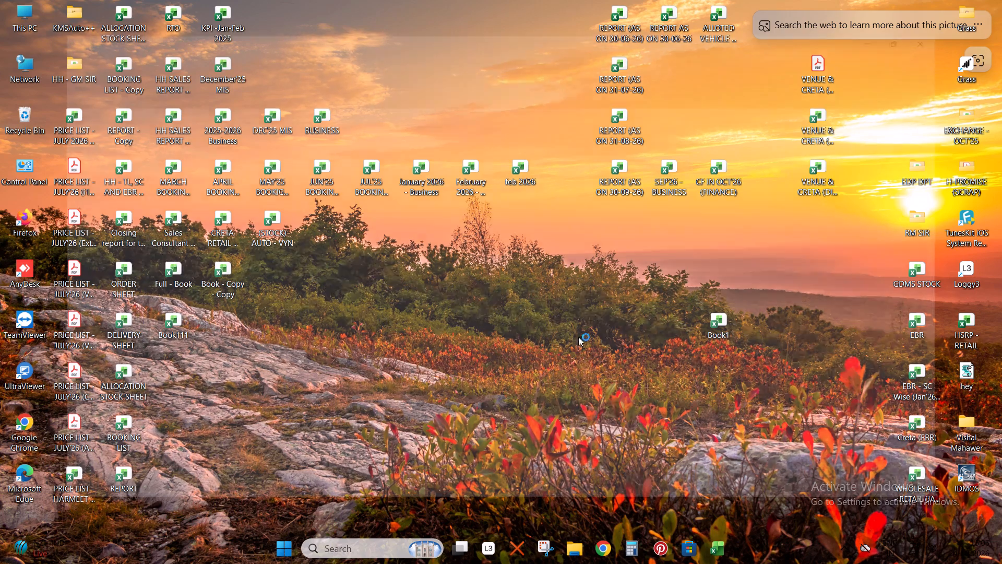
{"action": "left_click", "coordinate": [81, 206]}
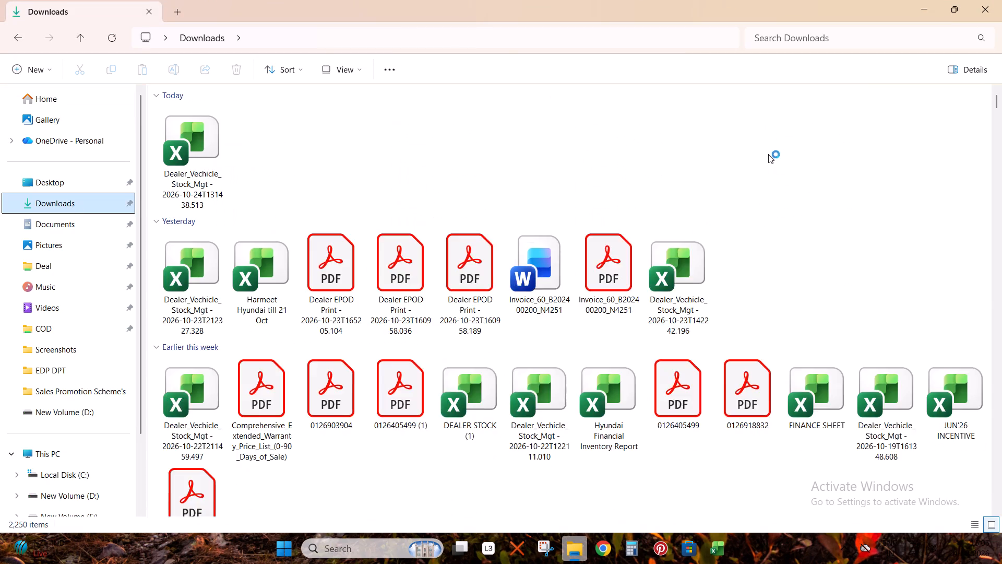
{"action": "left_click", "coordinate": [742, 140]}
{"action": "key", "text": "f"}
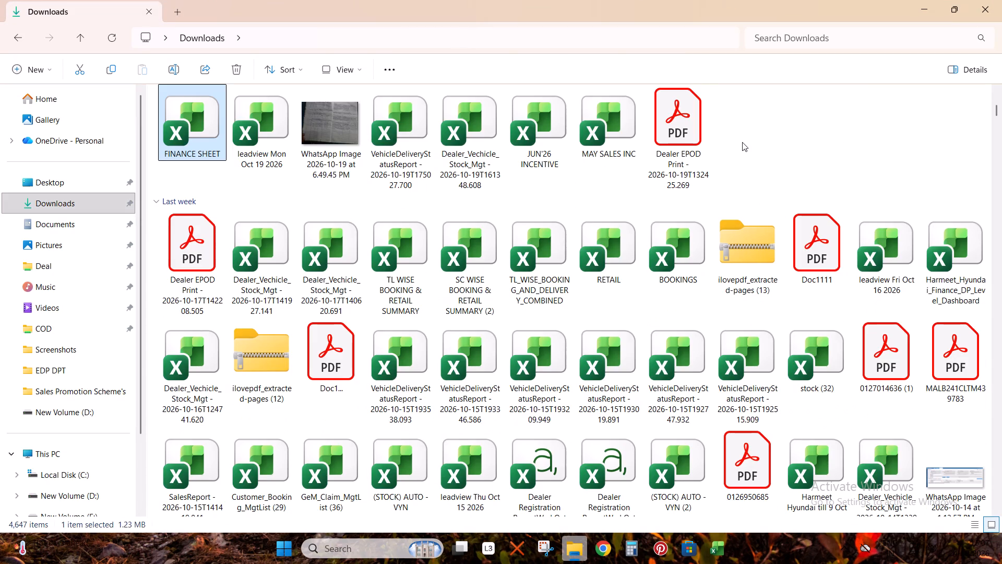
{"action": "key", "text": "Return"}
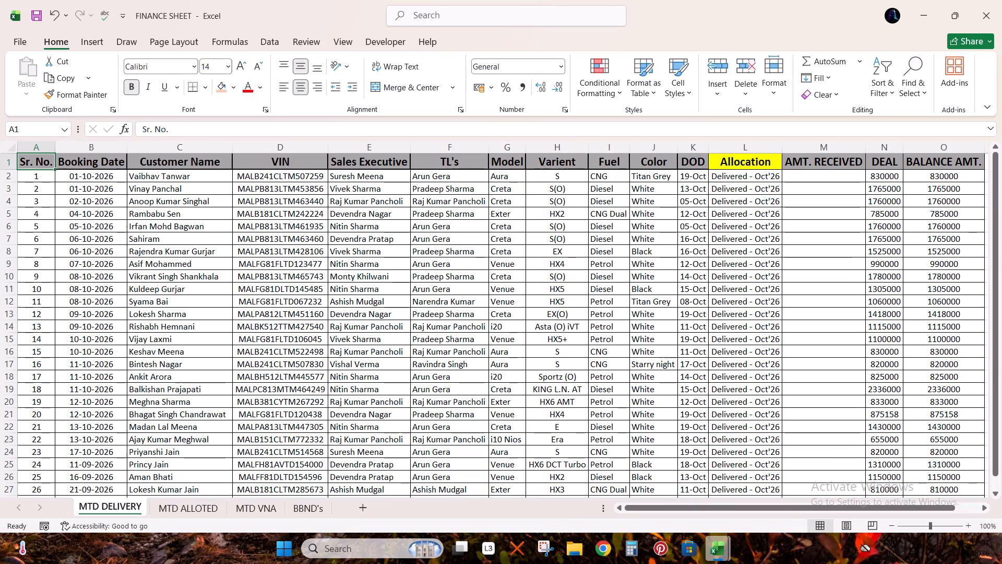
View the MTD ALLOTED and MTD VNA sheets of the finance workbook.
{"action": "left_click", "coordinate": [197, 510]}
{"action": "left_click", "coordinate": [250, 510]}
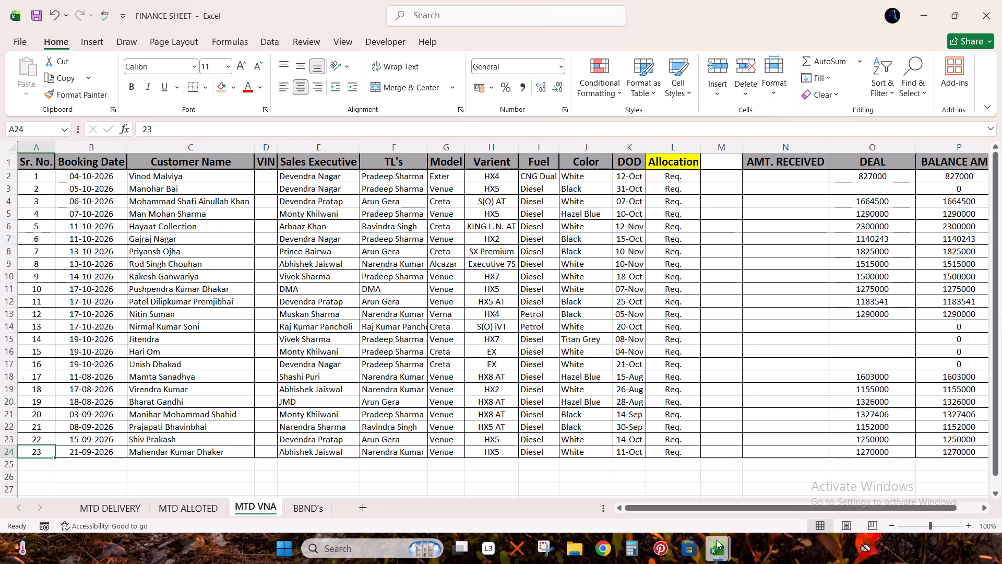
Close the BOOKING LIST workbook.
{"action": "left_click", "coordinate": [603, 462]}
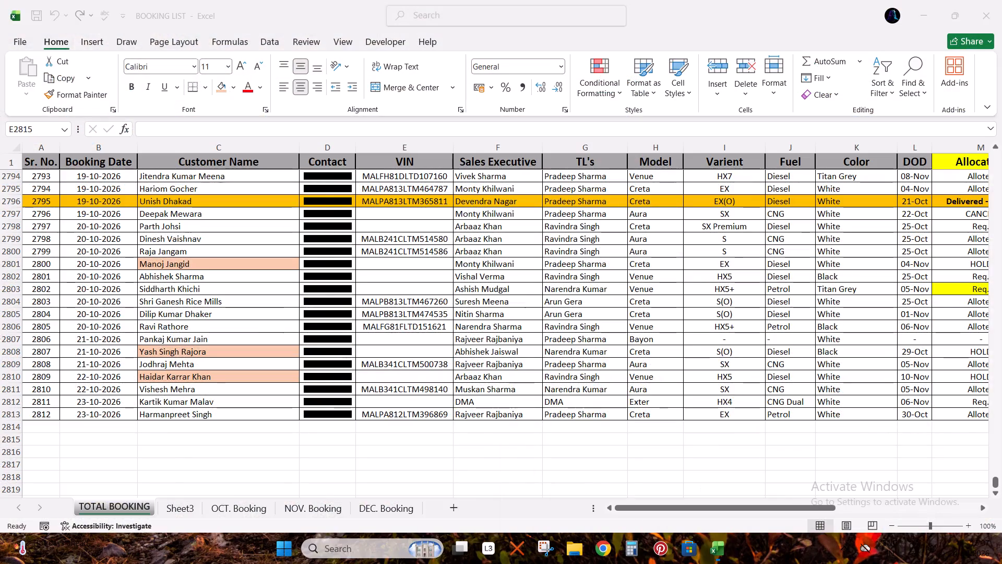
{"action": "left_click", "coordinate": [1001, 0]}
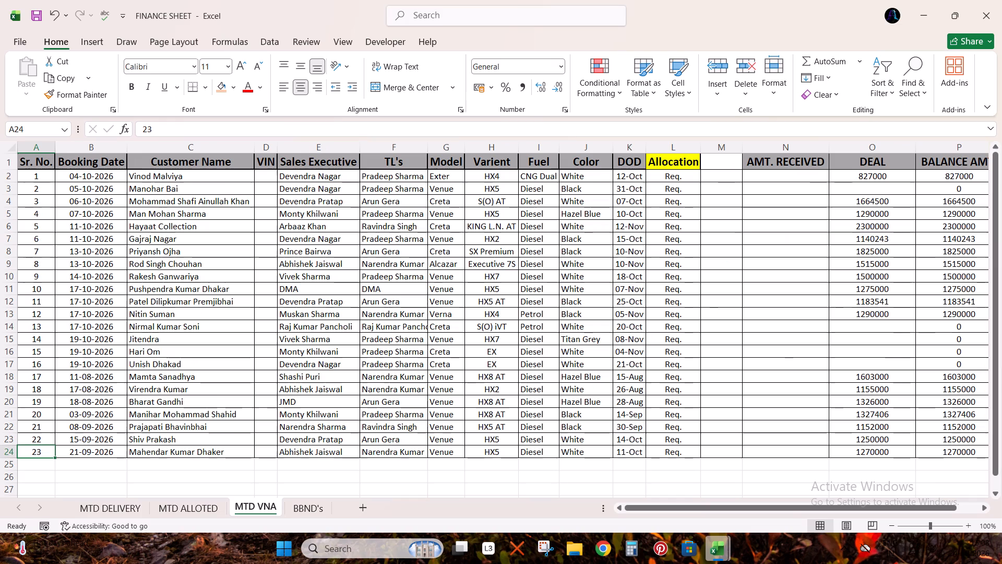
Open the Book111 workbook from the desktop.
{"action": "left_click", "coordinate": [1001, 563]}
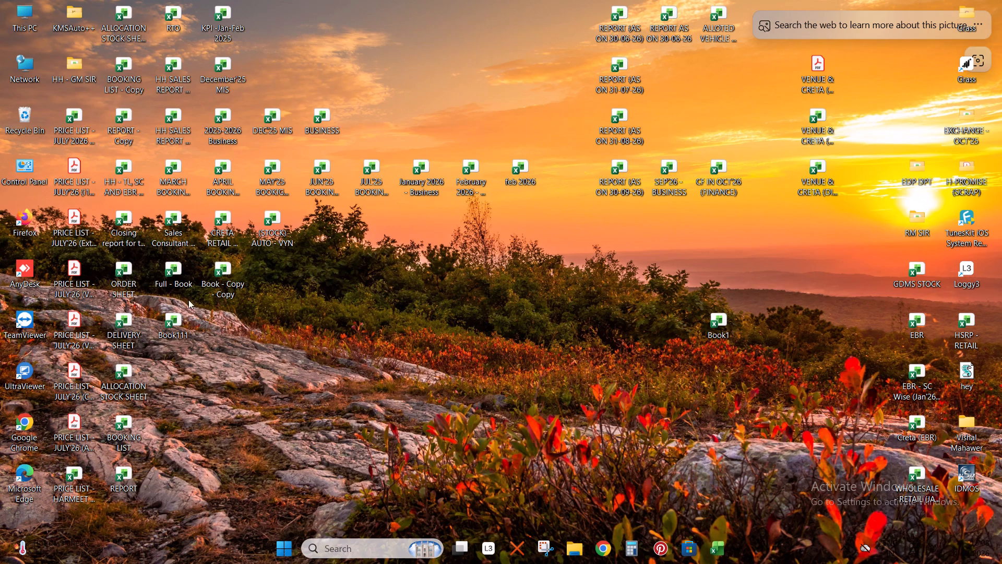
{"action": "double_click", "coordinate": [184, 312]}
Switch to the ALLOCATION STOCK SHEET workbook and close it.
{"action": "left_click", "coordinate": [721, 538]}
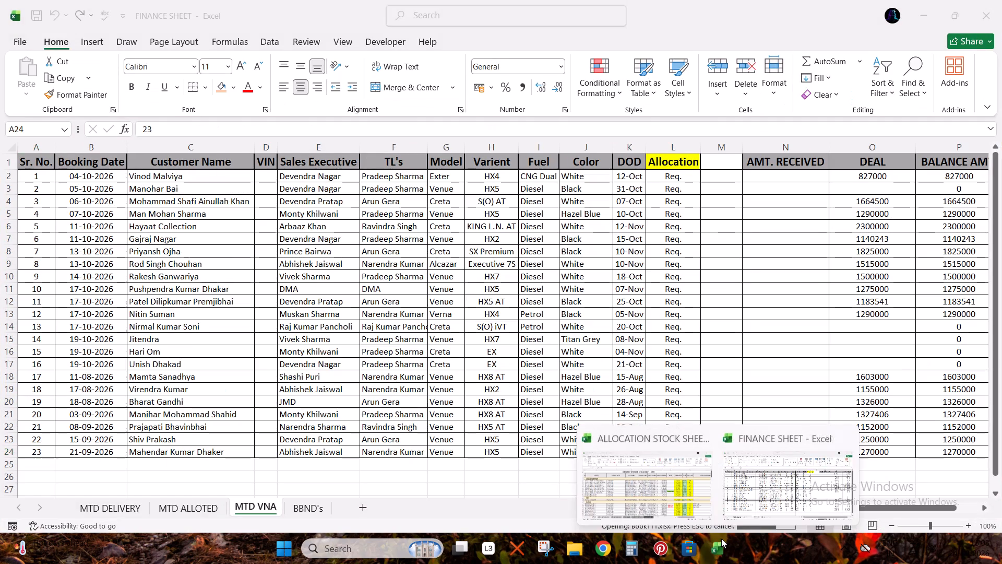
{"action": "left_click", "coordinate": [618, 470]}
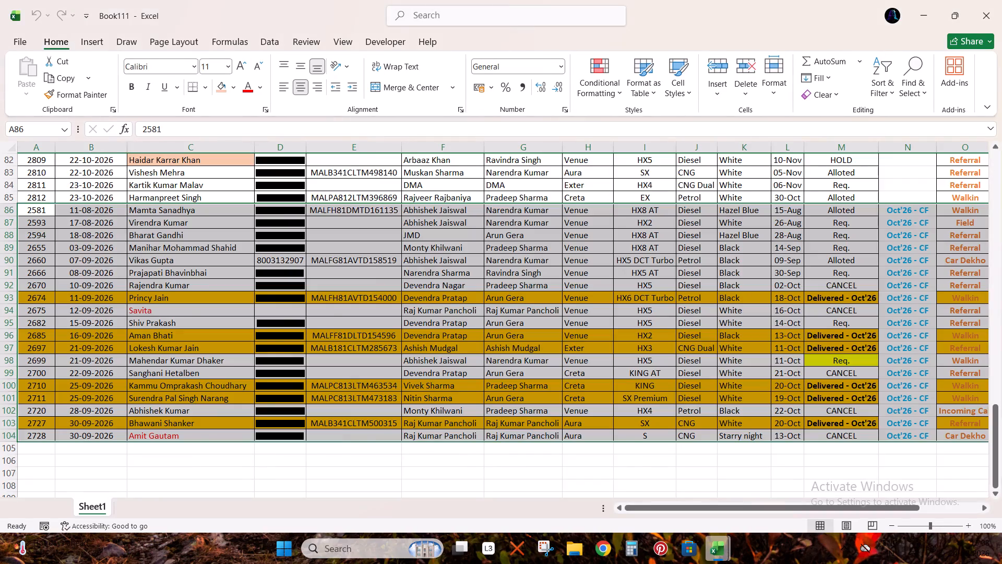
{"action": "left_click", "coordinate": [582, 518]}
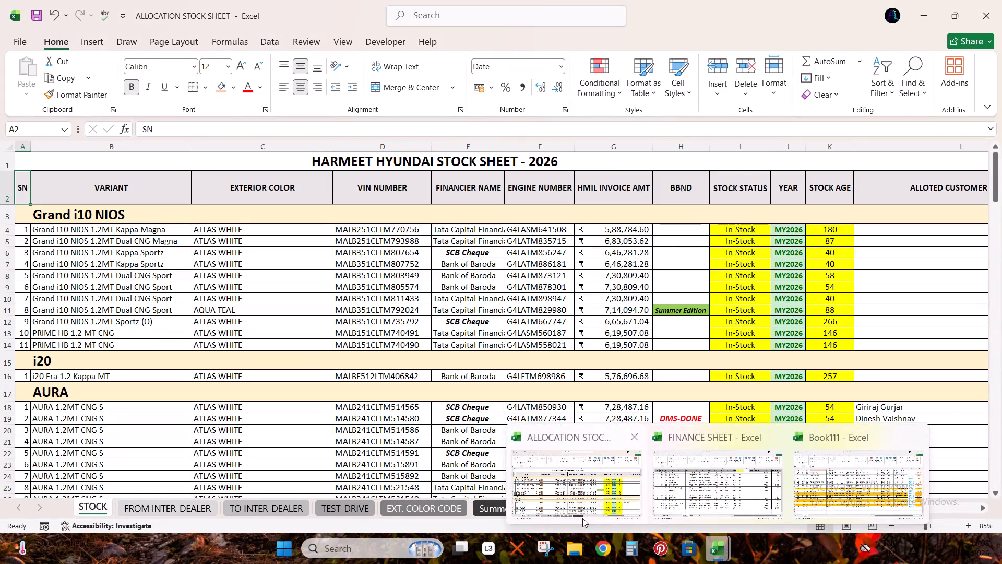
{"action": "left_click", "coordinate": [1001, 0]}
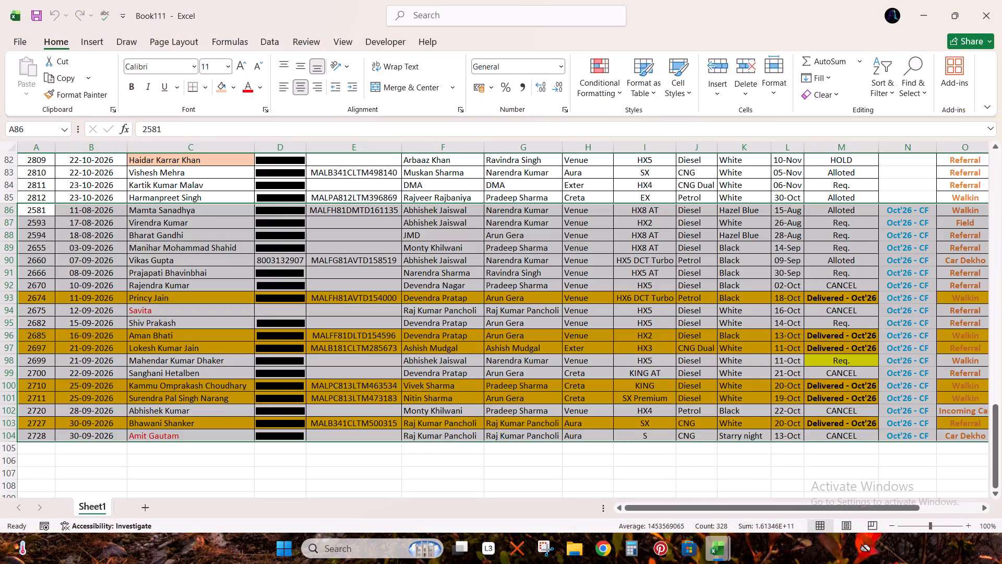
{"action": "scroll", "coordinate": [814, 354], "scroll_direction": "up", "scroll_amount": 4}
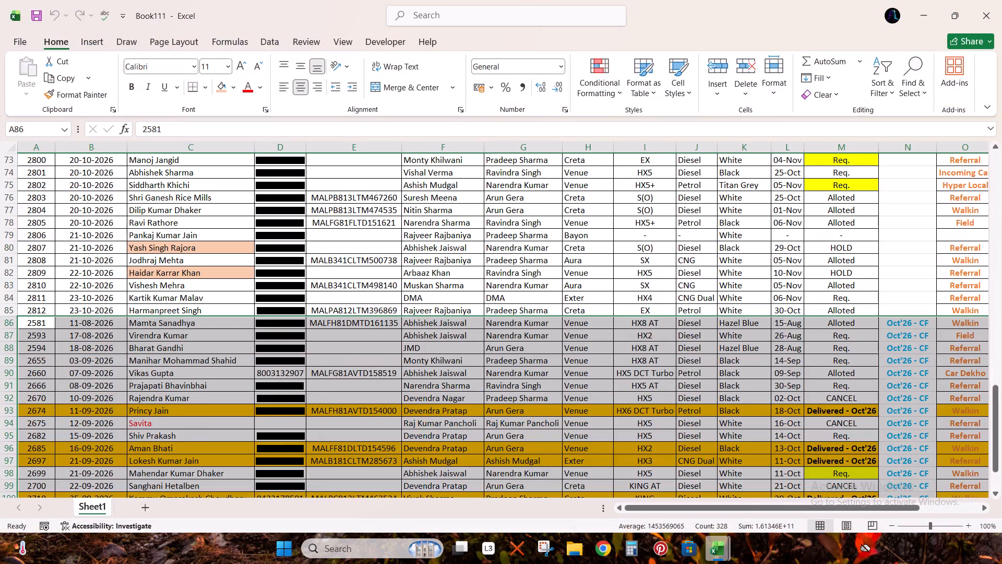
{"action": "scroll", "coordinate": [812, 353], "scroll_direction": "up", "scroll_amount": 4}
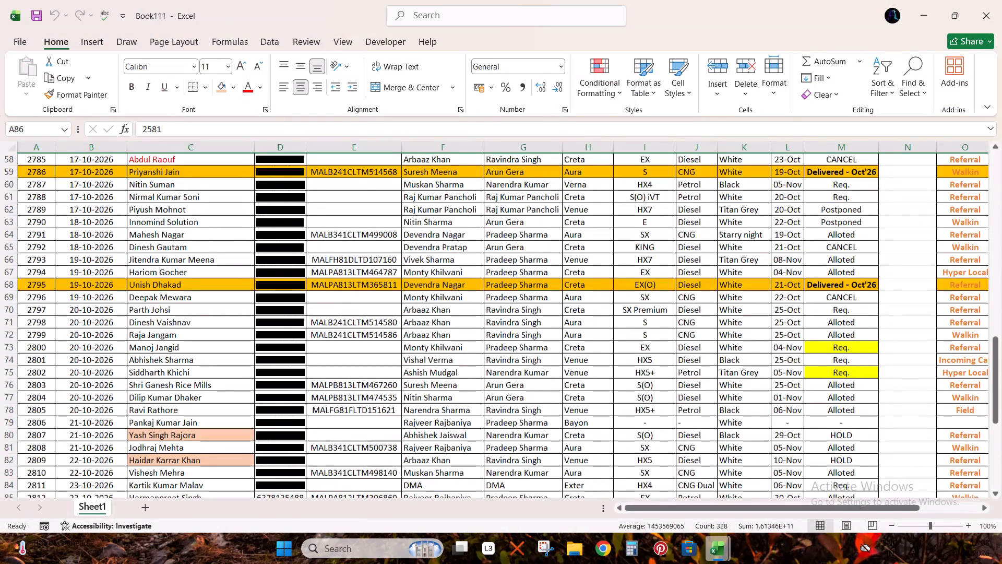
{"action": "left_click", "coordinate": [315, 435]}
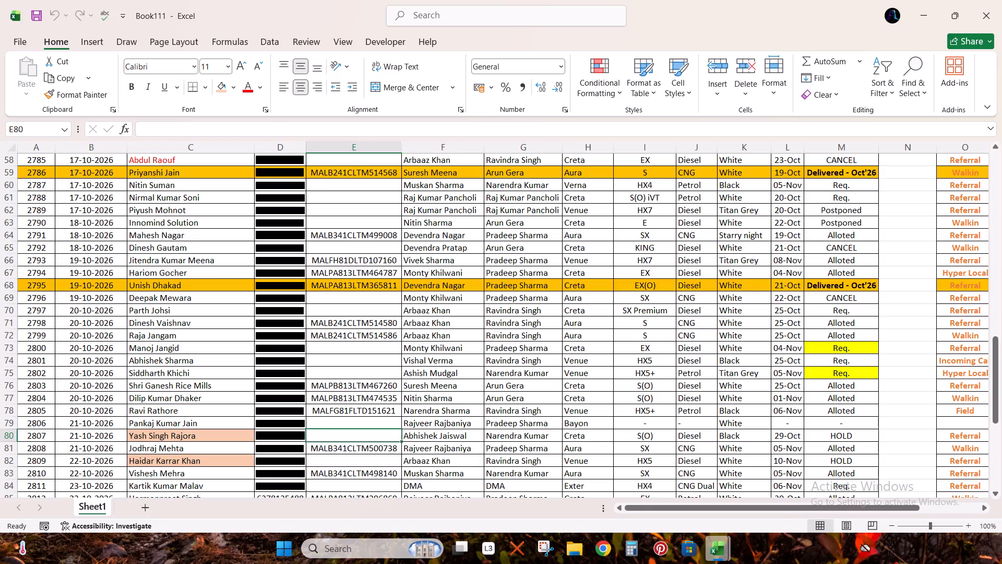
{"action": "key", "text": "shift+space"}
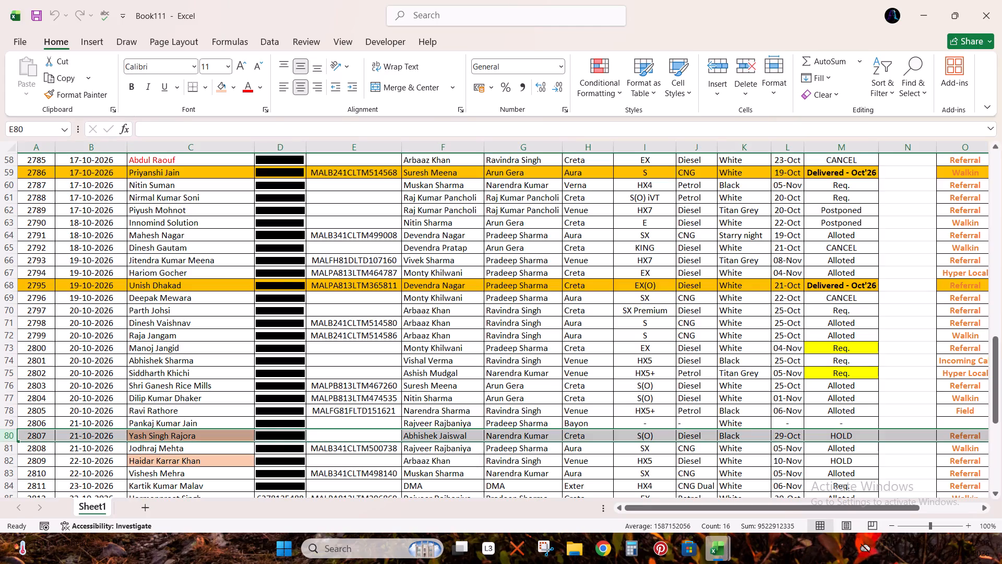
{"action": "left_click", "coordinate": [827, 435]}
{"action": "key", "text": "r"}
{"action": "key", "text": "Return"}
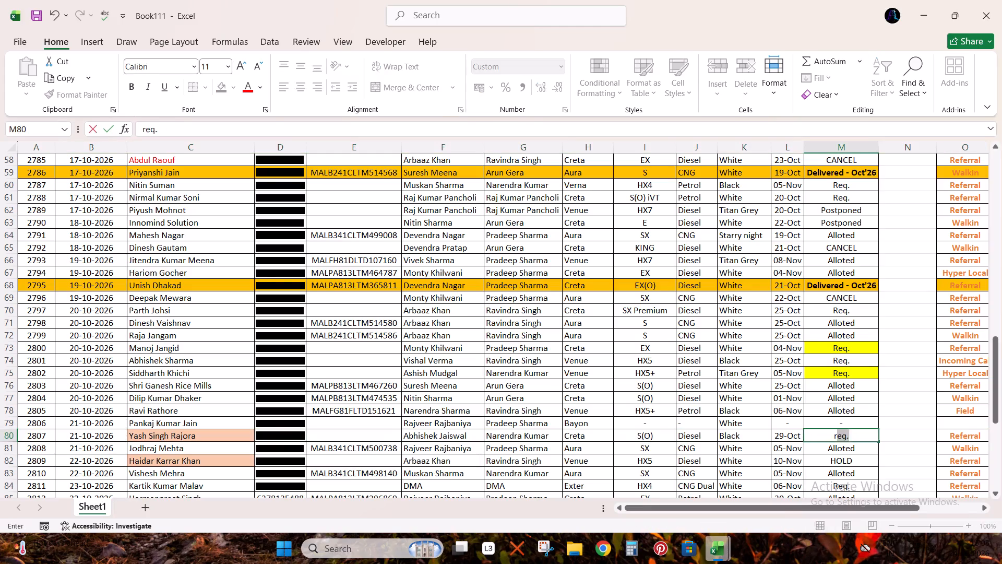
{"action": "left_click", "coordinate": [845, 462]}
{"action": "key", "text": "r"}
{"action": "key", "text": "Return"}
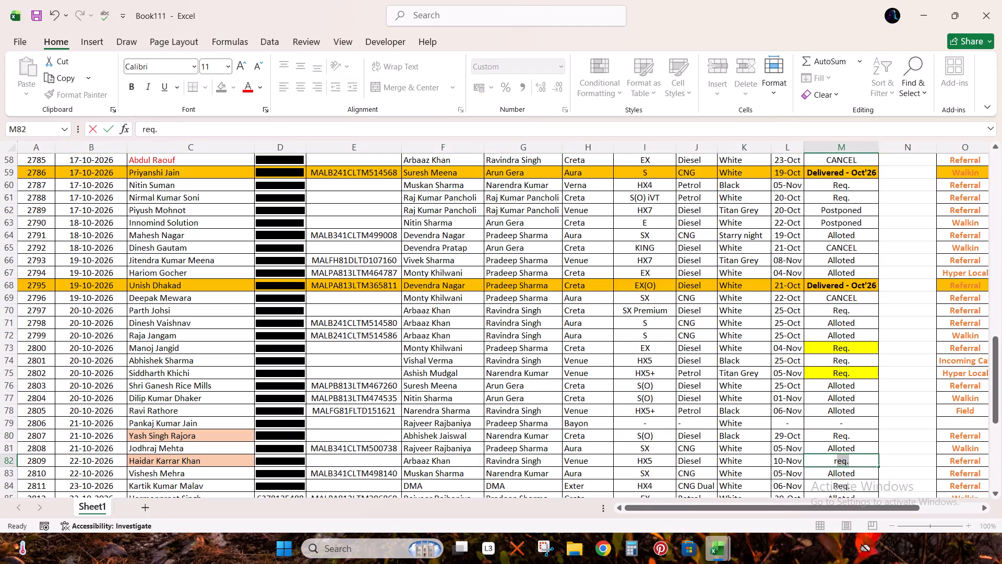
Search Book111 for any remaining "hold" entries and close the search.
{"action": "key", "text": "ctrl+f"}
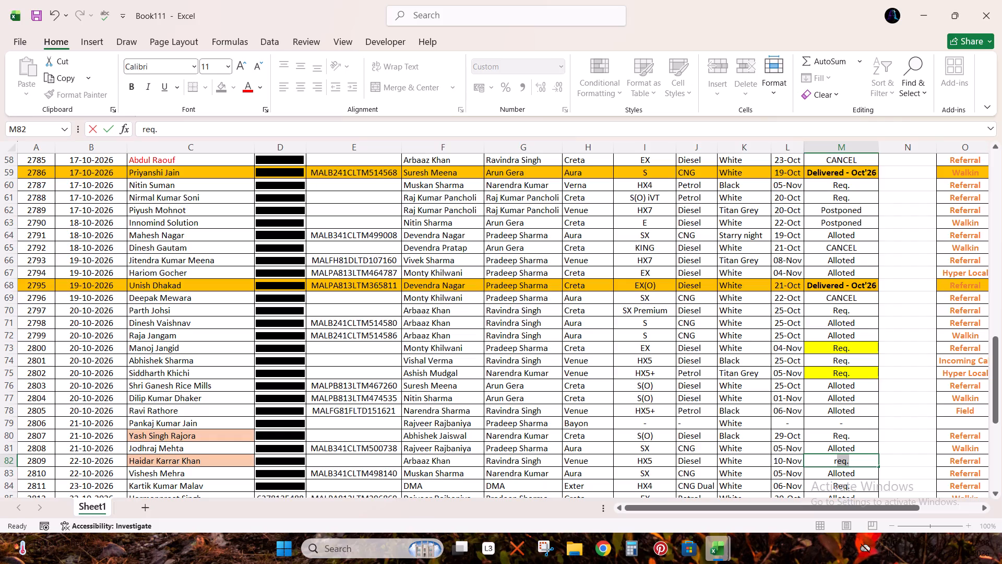
{"action": "type", "text": "hold"}
{"action": "key", "text": "Return"}
{"action": "key", "text": "Return"}
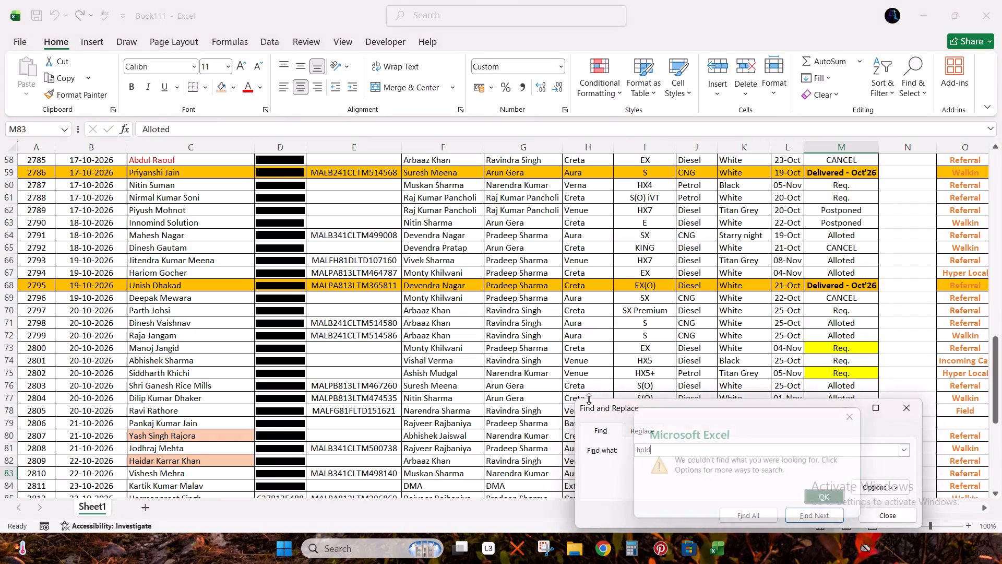
{"action": "key", "text": "Escape"}
{"action": "key", "text": "Escape"}
{"action": "key", "text": "Down"}
{"action": "key", "text": "Left"}
Switch to FINANCE SHEET and bring up its MTD DELIVERY sheet.
{"action": "key", "text": "alt+Tab"}
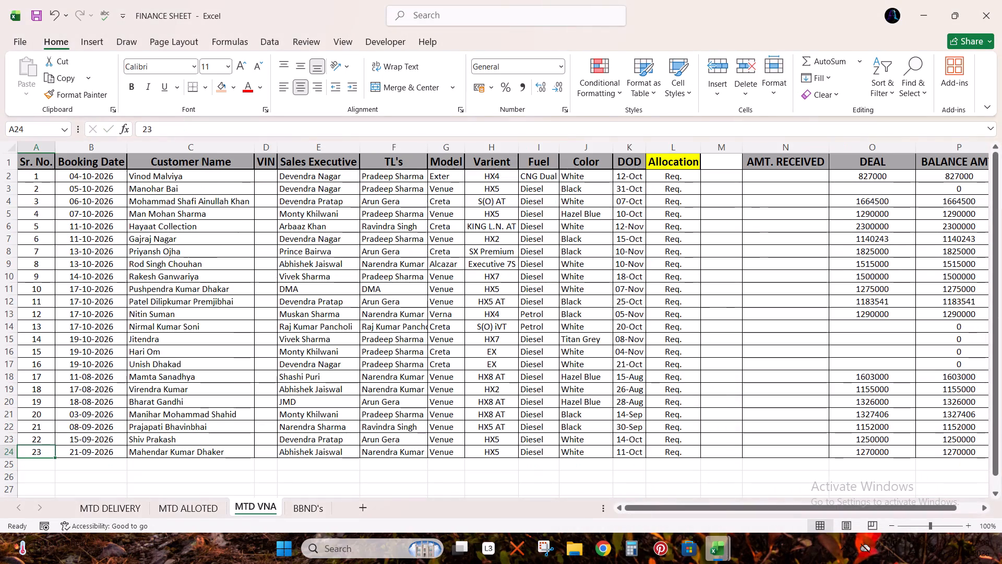
{"action": "left_click", "coordinate": [123, 508]}
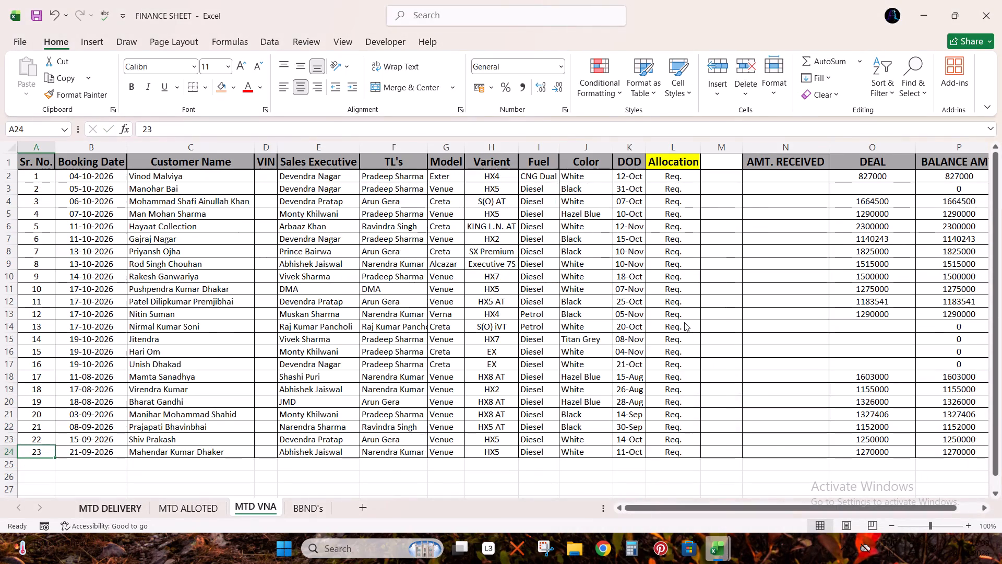
Add filters to the Book111 header row and filter the Allocation column by "deli" to list only Delivered - Oct'26 bookings.
{"action": "key", "text": "alt+Tab"}
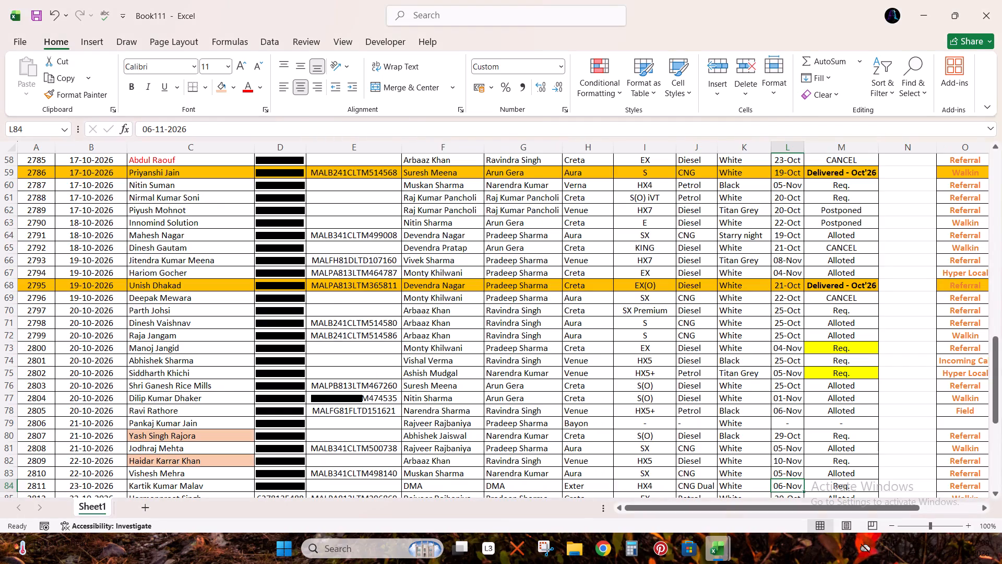
{"action": "left_click", "coordinate": [823, 274]}
{"action": "key", "text": "ctrl+Up"}
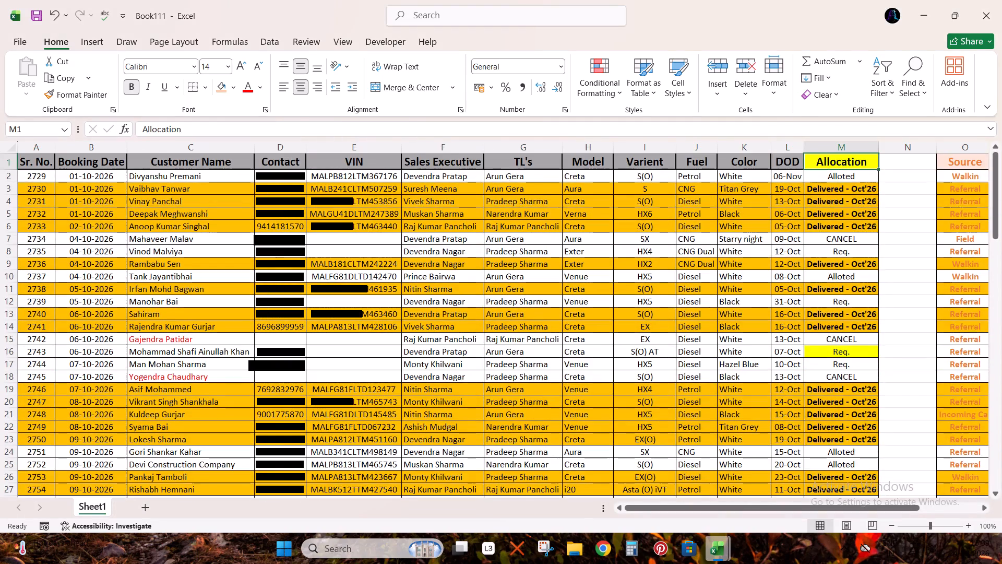
{"action": "key", "text": "ctrl+shift+l"}
{"action": "key", "text": "alt+Down"}
{"action": "key", "text": "Down"}
{"action": "key", "text": "Down"}
{"action": "key", "text": "Down"}
{"action": "key", "text": "Down"}
{"action": "key", "text": "Down"}
{"action": "key", "text": "Down"}
{"action": "key", "text": "Down"}
{"action": "key", "text": "Down"}
{"action": "key", "text": "Down"}
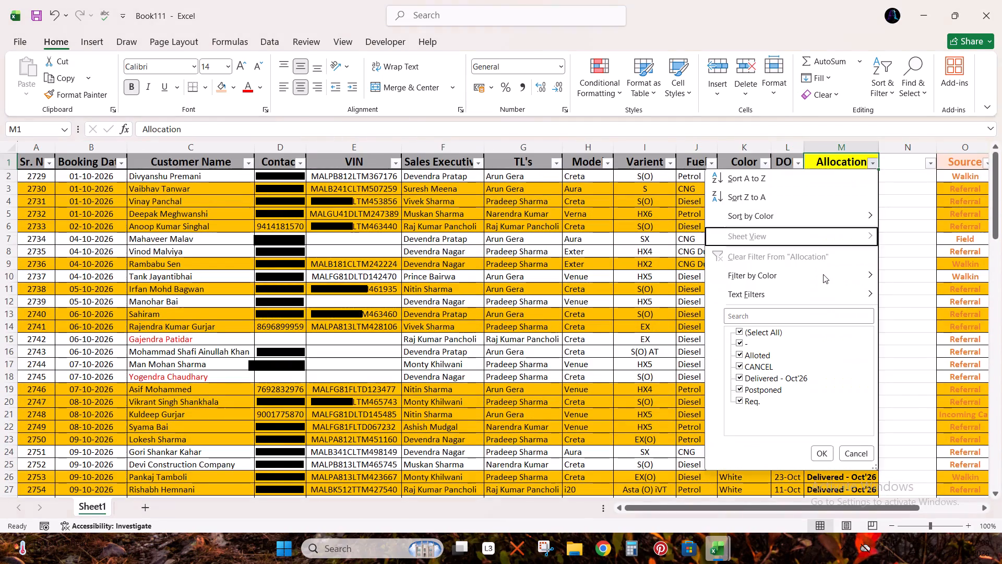
{"action": "key", "text": "Down"}
{"action": "key", "text": "Down"}
{"action": "key", "text": "Down"}
{"action": "key", "text": "Down"}
{"action": "type", "text": "deli"}
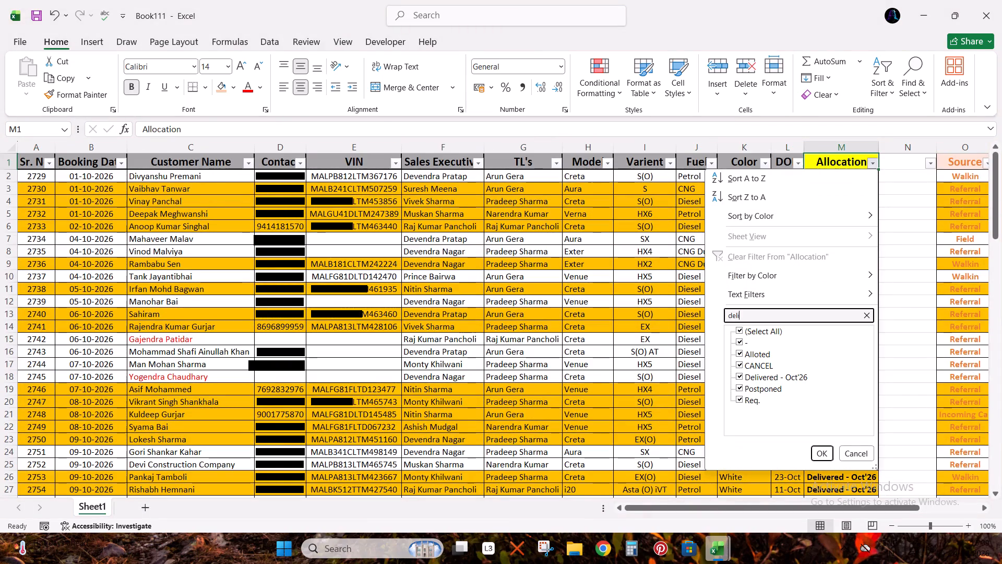
{"action": "key", "text": "Return"}
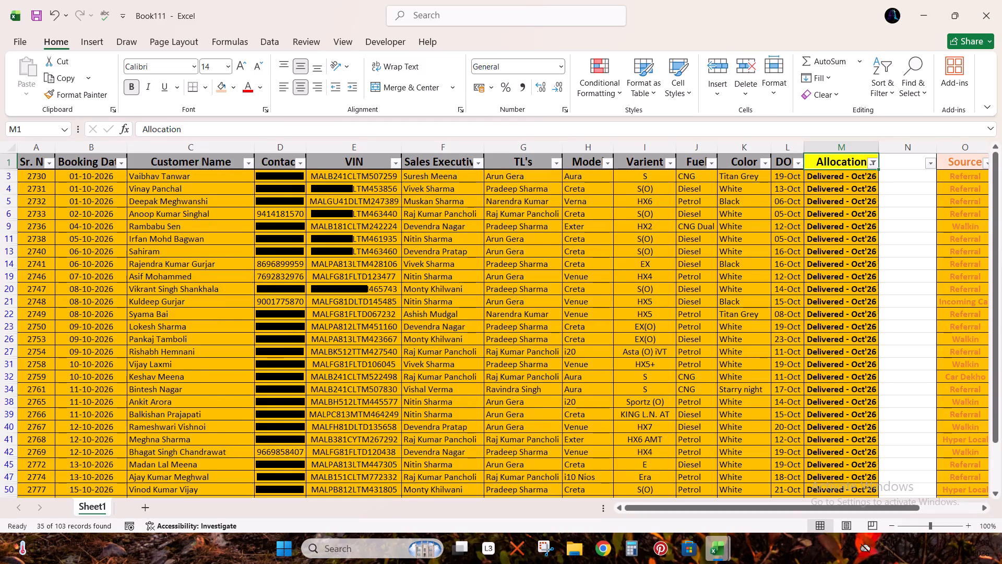
Review the headings of the filtered Book111 list against the column layout of the MTD DELIVERY sheet in FINANCE SHEET.
{"action": "key", "text": "Right"}
{"action": "key", "text": "Down"}
{"action": "key", "text": "Left"}
{"action": "key", "text": "ctrl+Up"}
{"action": "key", "text": "ctrl+Left"}
{"action": "key", "text": "ctrl+Left"}
{"action": "key", "text": "alt+Tab"}
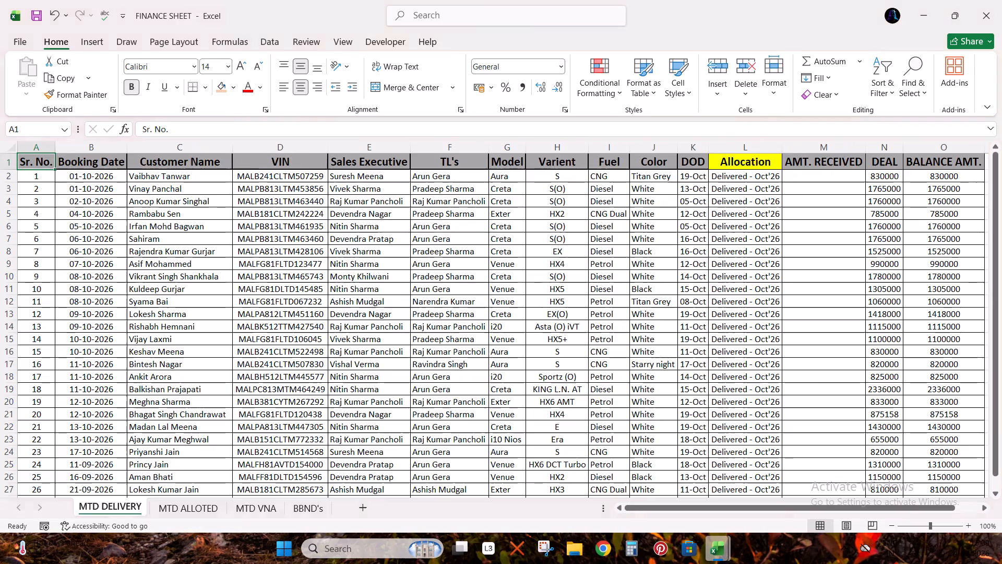
{"action": "key", "text": "Up"}
{"action": "key", "text": "ctrl+Right"}
{"action": "key", "text": "Right"}
{"action": "key", "text": "Down"}
{"action": "key", "text": "Left"}
{"action": "key", "text": "Up"}
{"action": "key", "text": "Left"}
{"action": "key", "text": "Up"}
{"action": "key", "text": "ctrl+Left"}
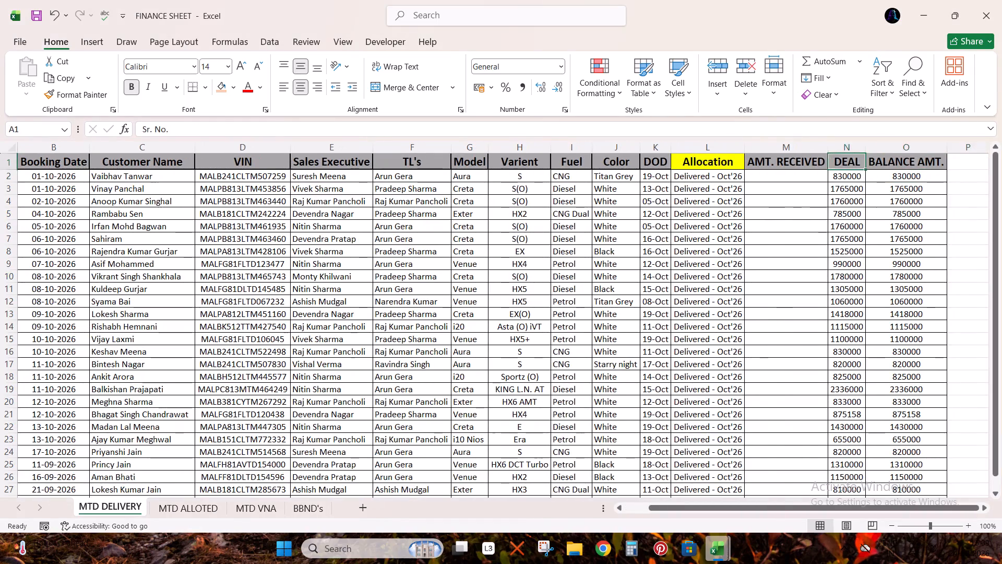
Compare the MTD DELIVERY column headings with the headings of the filtered Book111 list.
{"action": "key", "text": "Right"}
{"action": "key", "text": "Right"}
{"action": "key", "text": "Right"}
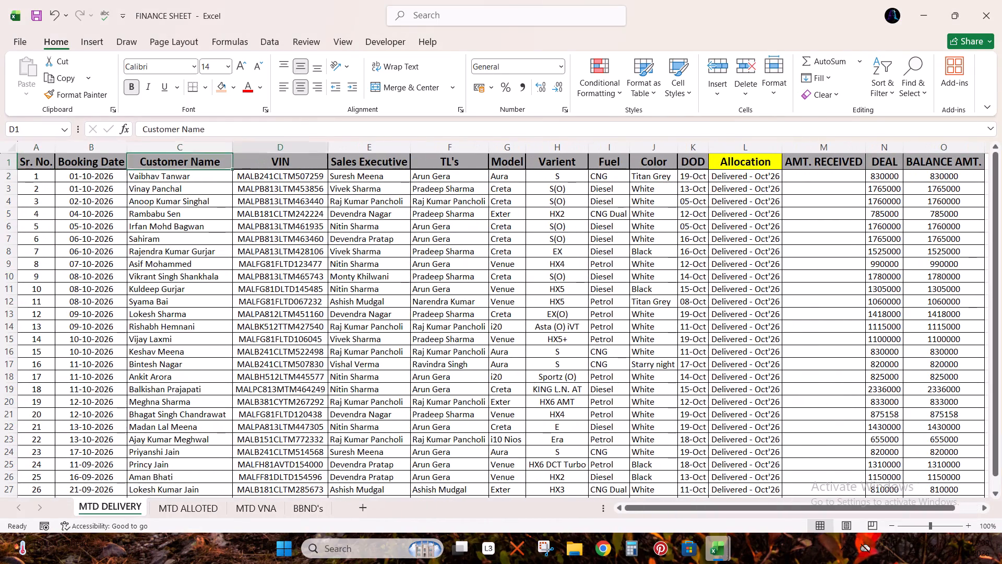
{"action": "key", "text": "Right"}
{"action": "key", "text": "Right"}
{"action": "key", "text": "alt+Tab"}
{"action": "key", "text": "Right"}
{"action": "key", "text": "Up"}
{"action": "key", "text": "ctrl+Right"}
{"action": "key", "text": "ctrl+Right"}
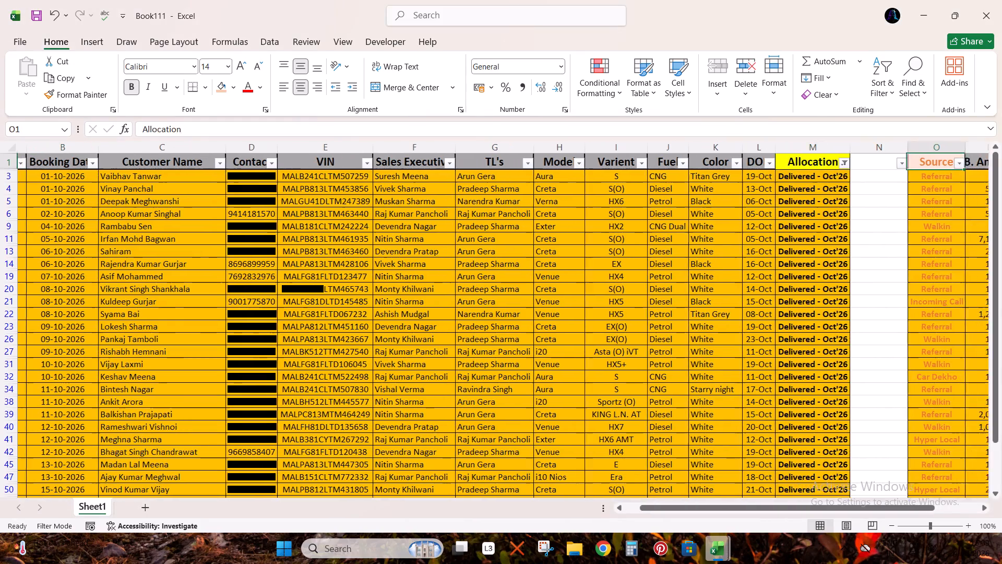
{"action": "key", "text": "Right"}
{"action": "key", "text": "Right"}
{"action": "key", "text": "Right"}
{"action": "key", "text": "Right"}
{"action": "key", "text": "alt+Tab"}
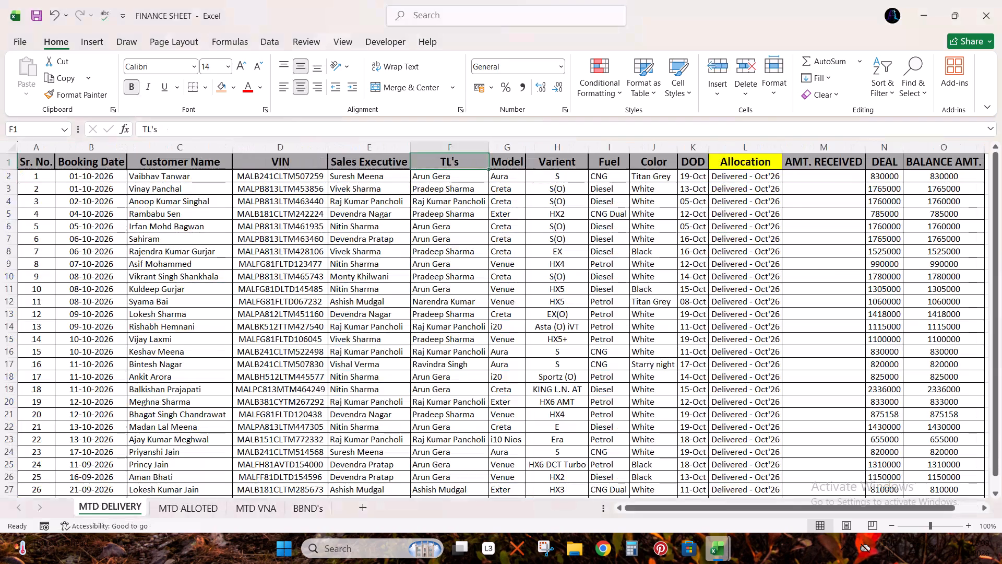
Examine the existing MTD DELIVERY rows and the formula used in the BALANCE AMT. column.
{"action": "key", "text": "ctrl+Up"}
{"action": "key", "text": "ctrl+Left"}
{"action": "key", "text": "Right"}
{"action": "key", "text": "Down"}
{"action": "key", "text": "Left"}
{"action": "key", "text": "Up"}
{"action": "key", "text": "Down"}
{"action": "key", "text": "Right"}
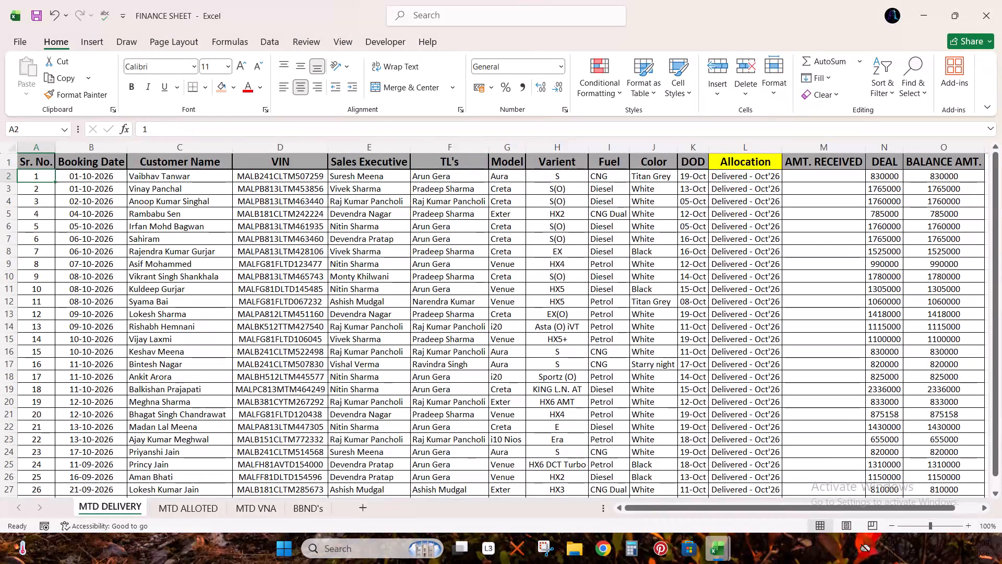
{"action": "key", "text": "Up"}
{"action": "key", "text": "Left"}
{"action": "key", "text": "Down"}
{"action": "key", "text": "Right"}
{"action": "key", "text": "ctrl+Right"}
{"action": "key", "text": "Right"}
{"action": "key", "text": "Right"}
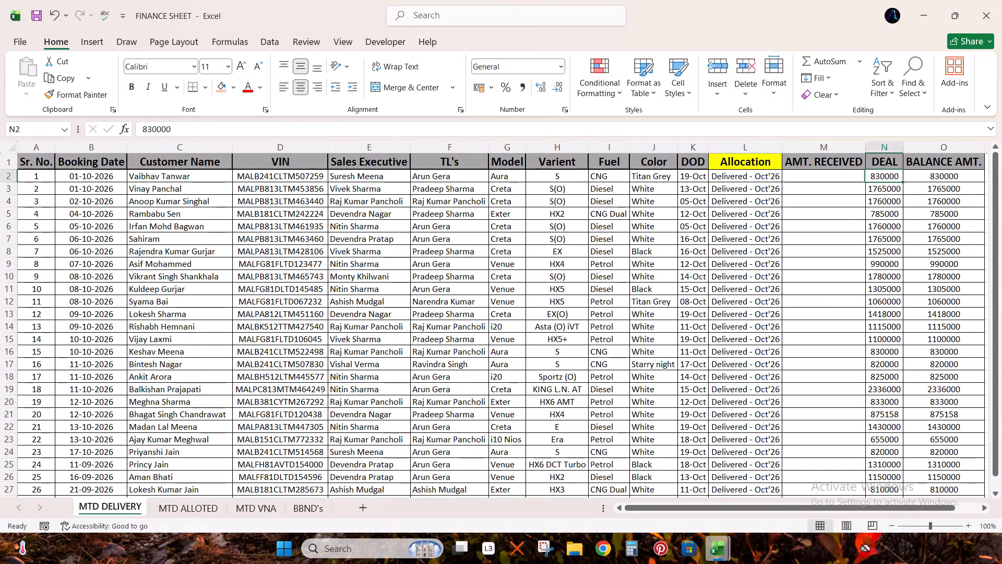
{"action": "key", "text": "Right"}
{"action": "key", "text": "Down"}
{"action": "key", "text": "Down"}
{"action": "key", "text": "Down"}
{"action": "key", "text": "Down"}
{"action": "key", "text": "F2"}
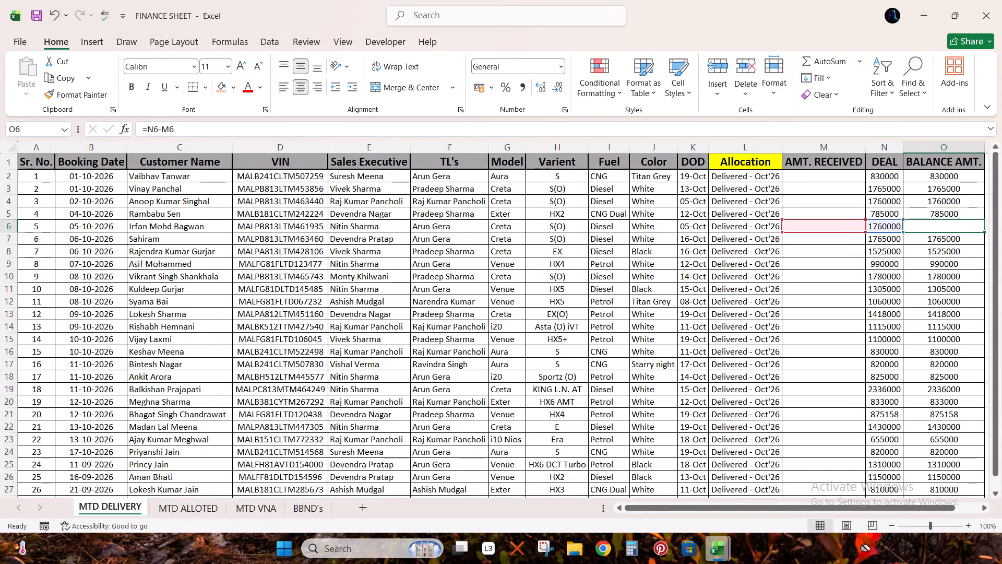
{"action": "key", "text": "Escape"}
{"action": "key", "text": "Escape"}
Copy the filtered Book111 rows from Sr. No. through Allocation and paste them over MTD DELIVERY starting at cell A2.
{"action": "key", "text": "ctrl+Up"}
{"action": "key", "text": "ctrl+Left"}
{"action": "key", "text": "ctrl+Up"}
{"action": "key", "text": "Down"}
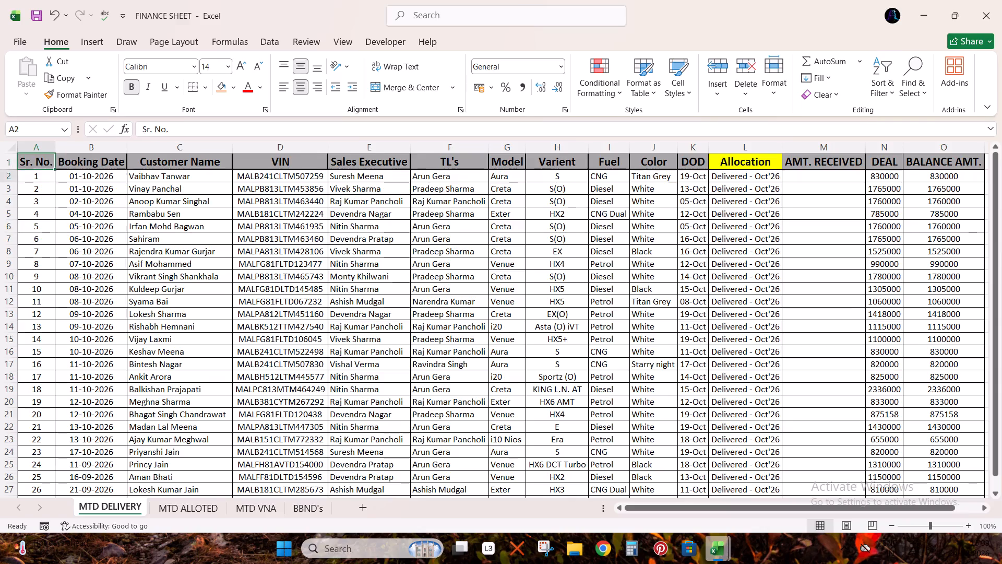
{"action": "key", "text": "Up"}
{"action": "key", "text": "alt+Tab"}
{"action": "key", "text": "Up"}
{"action": "key", "text": "ctrl+Left"}
{"action": "key", "text": "ctrl+Left"}
{"action": "key", "text": "ctrl+Left"}
{"action": "key", "text": "ctrl+Left"}
{"action": "key", "text": "ctrl+Left"}
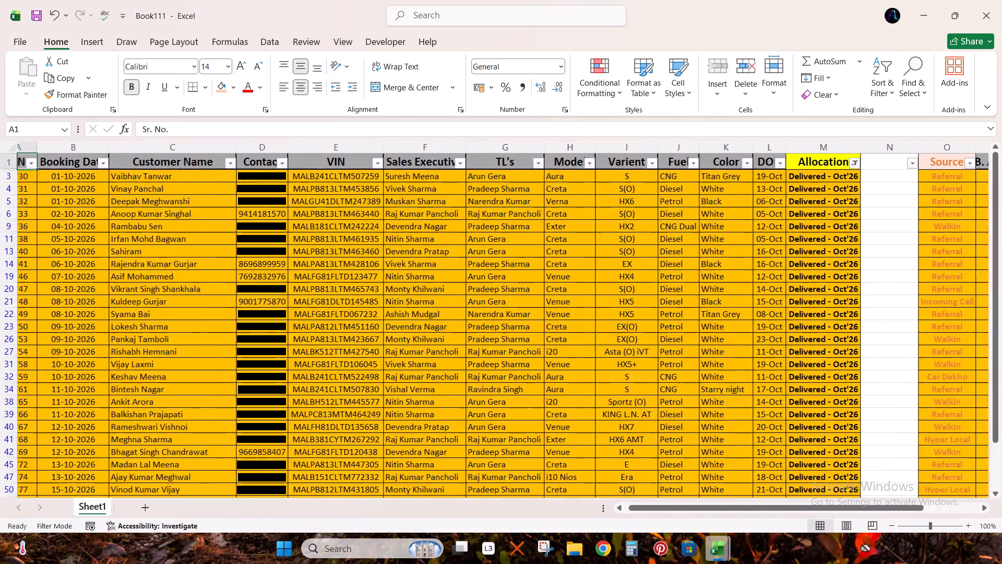
{"action": "key", "text": "Right"}
{"action": "key", "text": "Down"}
{"action": "key", "text": "Left"}
{"action": "key", "text": "Up"}
{"action": "key", "text": "Left"}
{"action": "key", "text": "Down"}
{"action": "key", "text": "ctrl+shift+Right"}
{"action": "key", "text": "ctrl+shift+Down"}
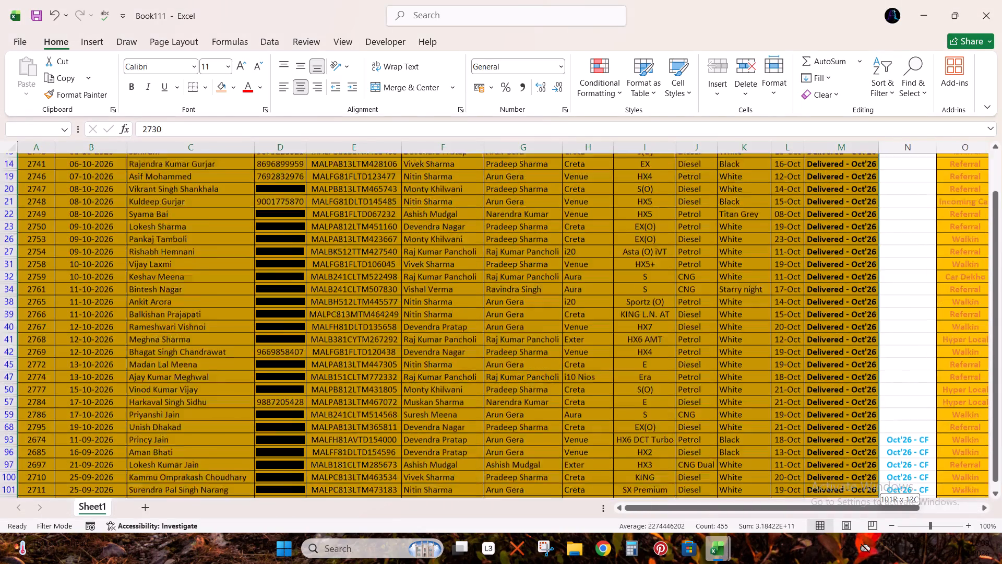
{"action": "key", "text": "ctrl+c"}
{"action": "key", "text": "alt+Tab"}
{"action": "key", "text": "Up"}
{"action": "key", "text": "Left"}
{"action": "key", "text": "Down"}
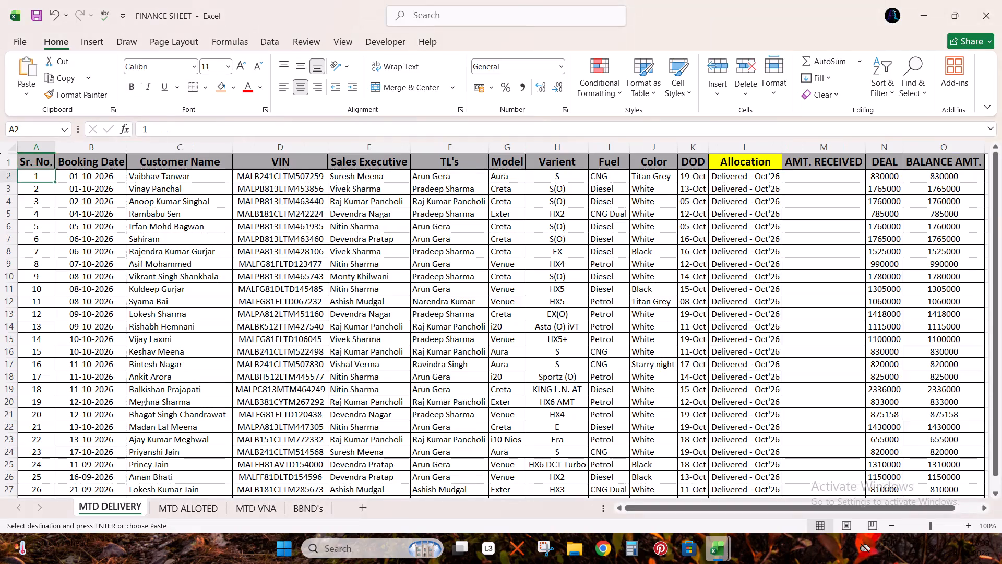
{"action": "key", "text": "ctrl+v"}
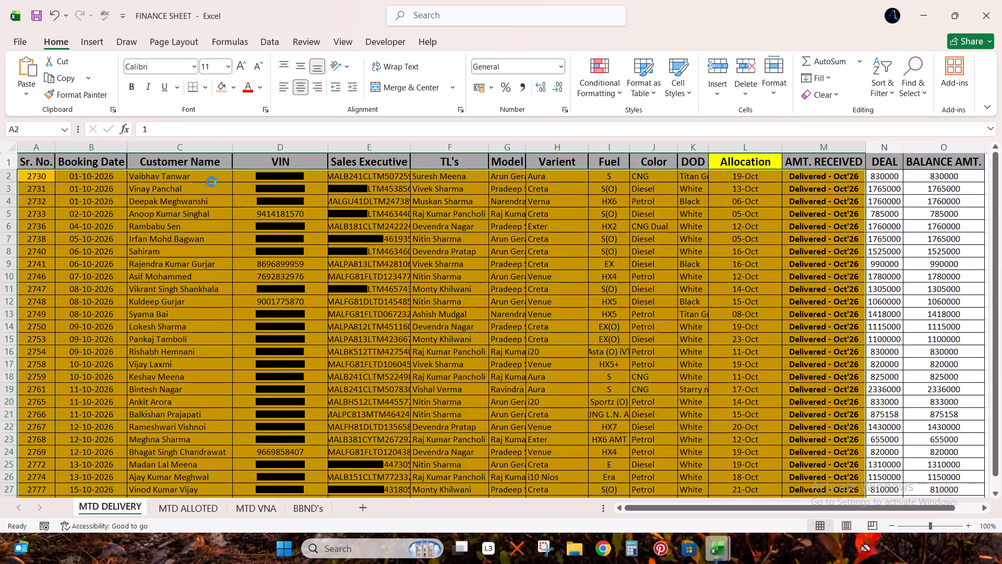
Remove the fill colour from the pasted delivery rows.
{"action": "left_click", "coordinate": [235, 89]}
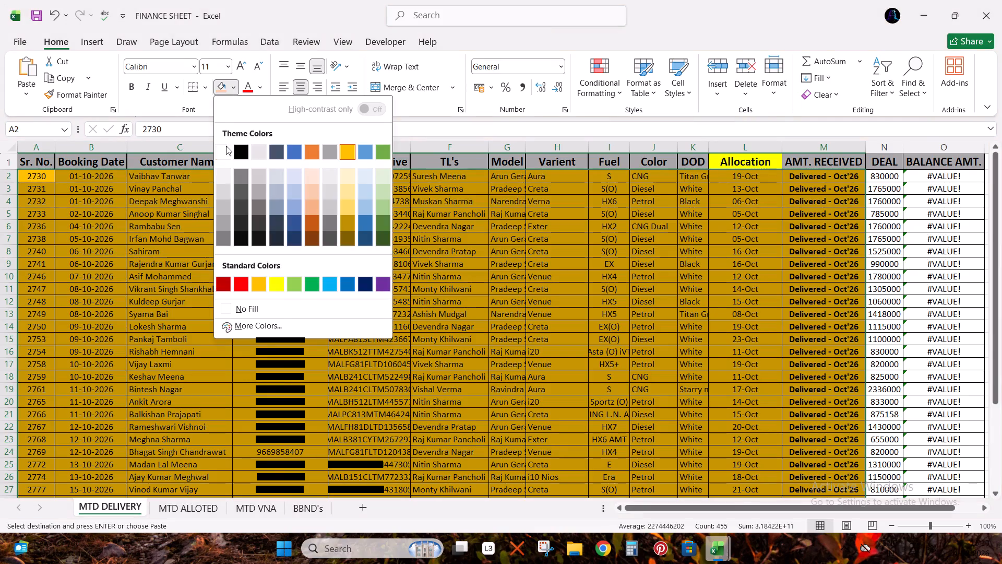
{"action": "left_click", "coordinate": [242, 309]}
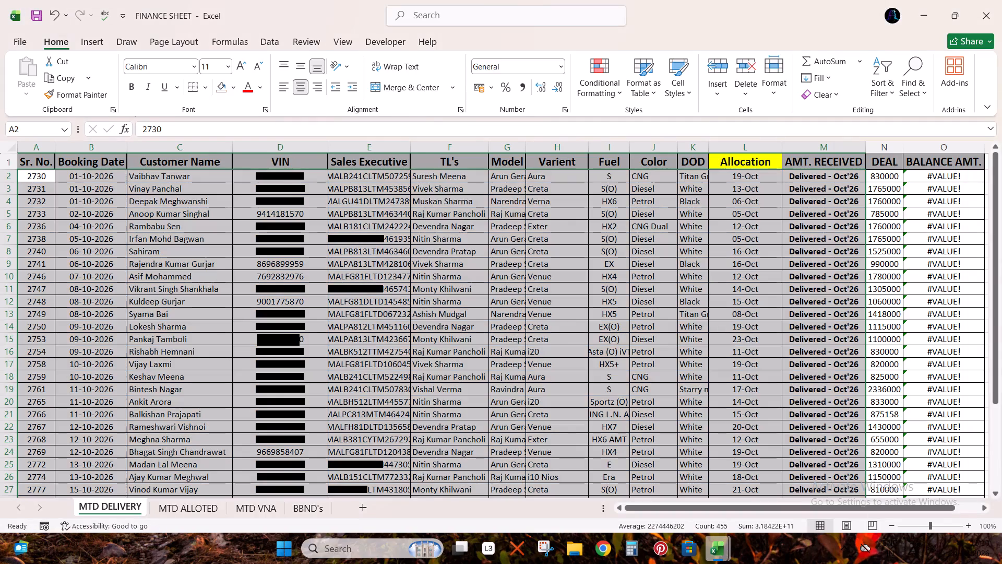
Delete the contact-number cells D2:D36 under the VIN heading, shifting the remaining cells left into their matching columns.
{"action": "left_click", "coordinate": [270, 217]}
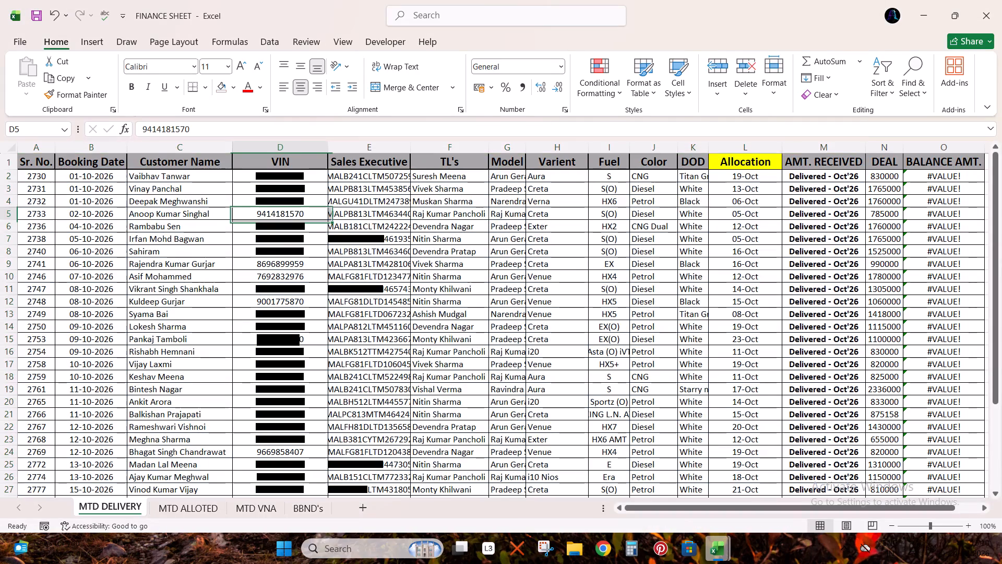
{"action": "key", "text": "ctrl+Up"}
{"action": "key", "text": "Down"}
{"action": "key", "text": "ctrl+shift+Down"}
{"action": "key", "text": "ctrl+shift+Down"}
{"action": "key", "text": "ctrl+shift+Up"}
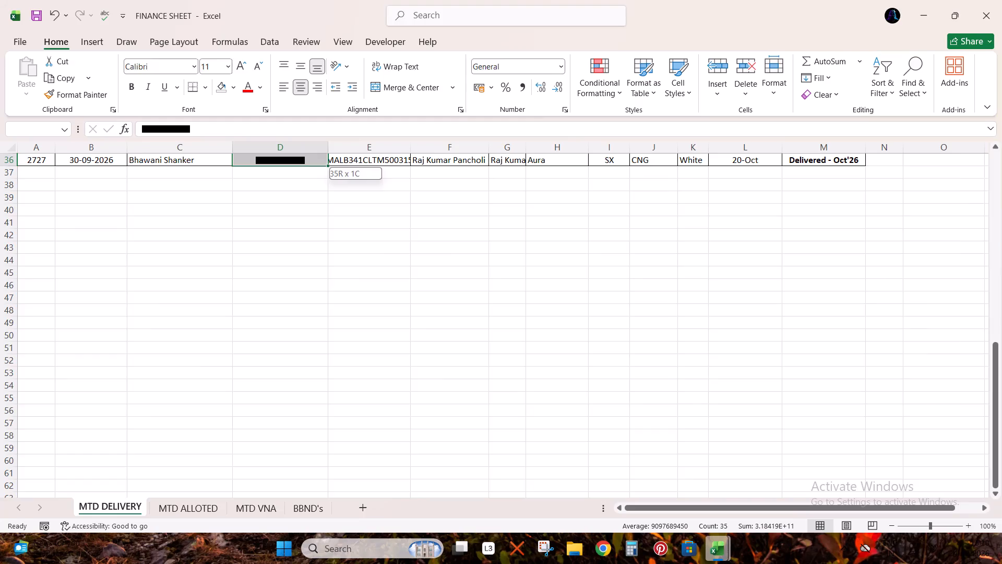
{"action": "key", "text": "ctrl+minus"}
{"action": "key", "text": "Return"}
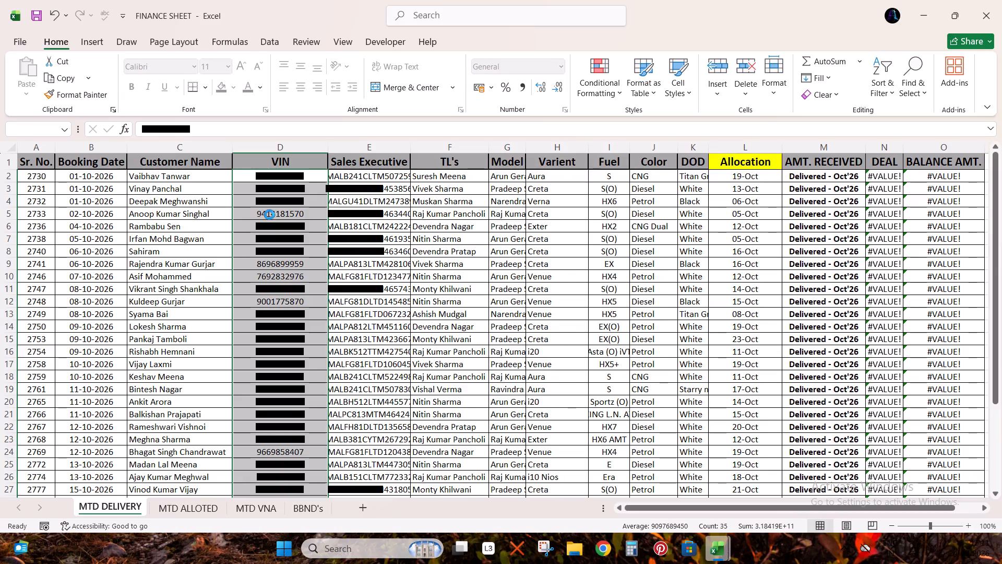
Copy the displaced balance formula from cell N2 into the first BALANCE AMT. cell, O2.
{"action": "key", "text": "ctrl+Right"}
{"action": "key", "text": "ctrl+Up"}
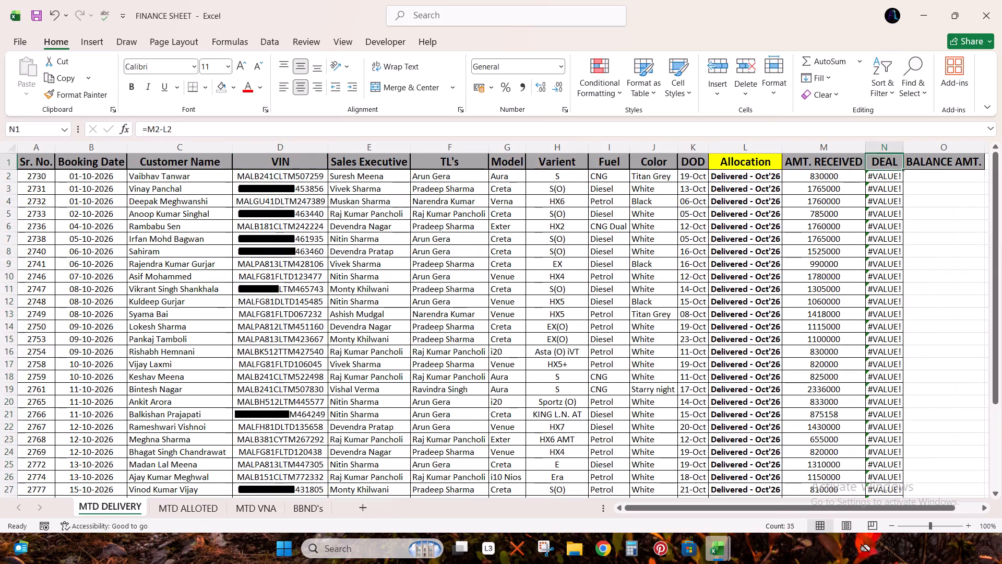
{"action": "key", "text": "Right"}
{"action": "key", "text": "Down"}
{"action": "key", "text": "Left"}
{"action": "key", "text": "Up"}
{"action": "key", "text": "Right"}
{"action": "key", "text": "Down"}
{"action": "key", "text": "Left"}
{"action": "key", "text": "Up"}
{"action": "key", "text": "Right"}
{"action": "key", "text": "Down"}
{"action": "key", "text": "Right"}
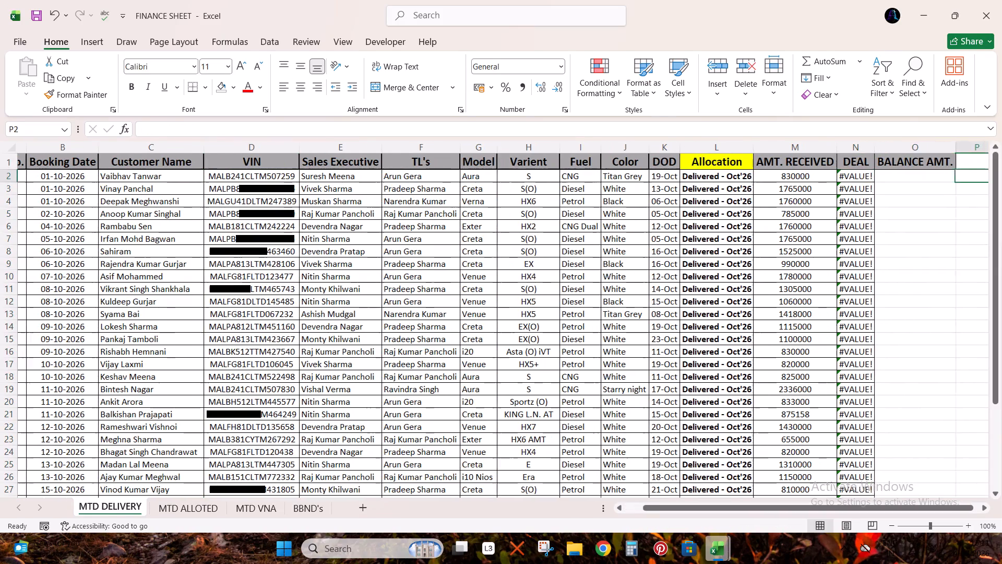
{"action": "key", "text": "Left"}
{"action": "key", "text": "Left"}
{"action": "key", "text": "ctrl+c"}
{"action": "key", "text": "Right"}
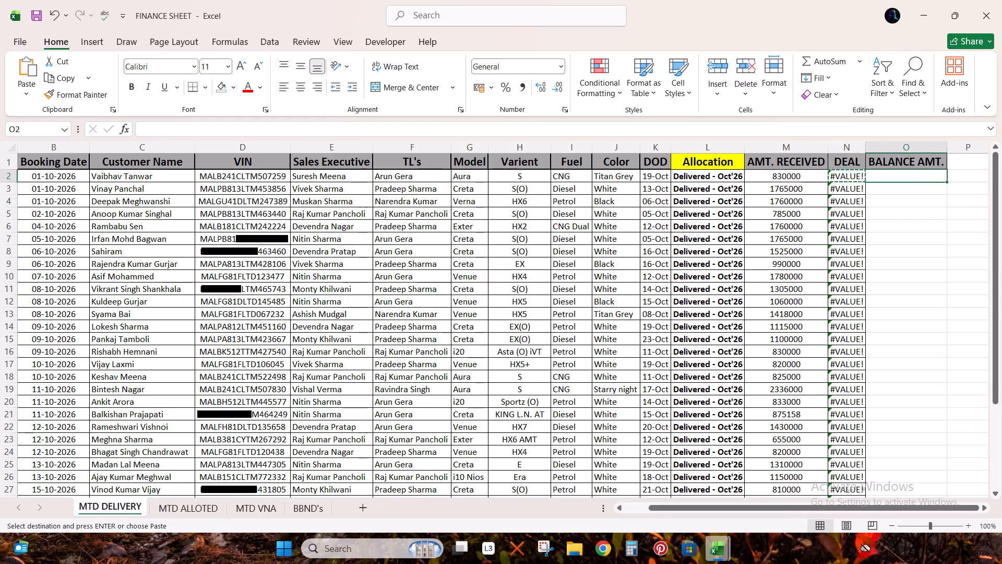
{"action": "key", "text": "ctrl+v"}
{"action": "key", "text": "Escape"}
Clear the misplaced deal values from the AMT. RECEIVED column.
{"action": "key", "text": "Up"}
{"action": "key", "text": "Left"}
{"action": "key", "text": "Up"}
{"action": "key", "text": "Left"}
{"action": "key", "text": "Down"}
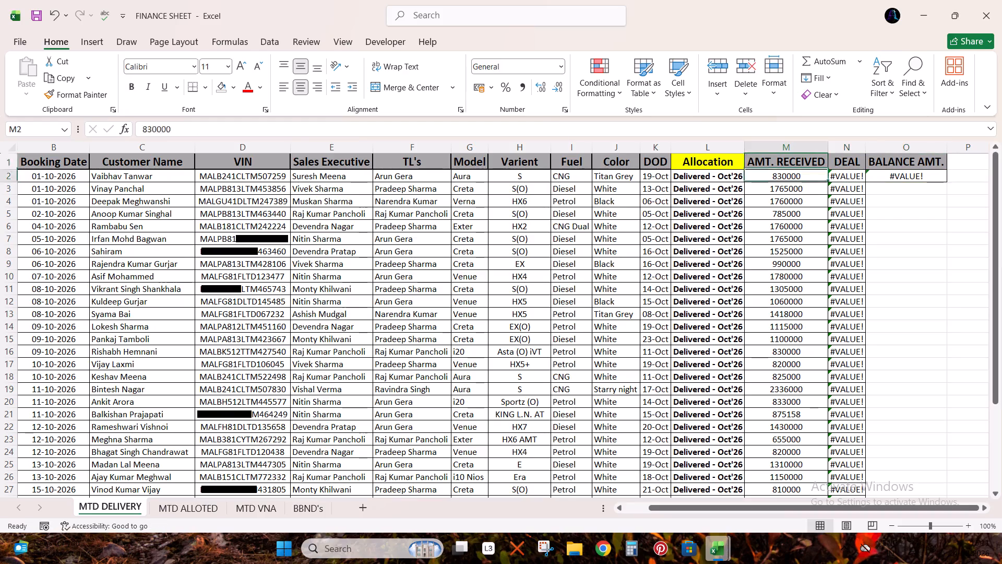
{"action": "key", "text": "ctrl+shift+Down"}
{"action": "key", "text": "Delete"}
Copy the filtered Deal values from Book111 and paste them into the MTD DELIVERY DEAL column starting at cell N2.
{"action": "key", "text": "Up"}
{"action": "key", "text": "Right"}
{"action": "key", "text": "Down"}
{"action": "key", "text": "alt+Tab"}
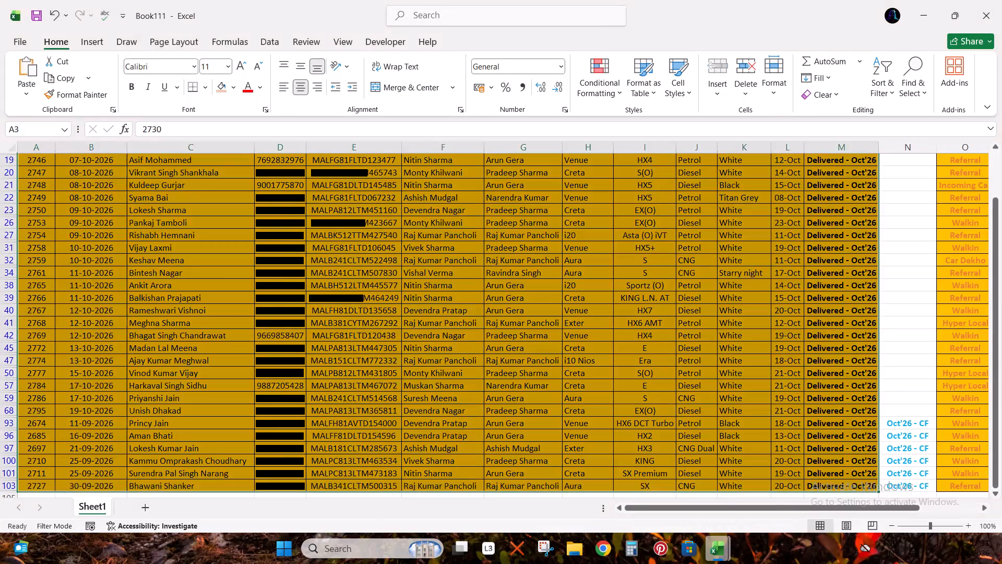
{"action": "key", "text": "Right"}
{"action": "key", "text": "Up"}
{"action": "key", "text": "ctrl+Right"}
{"action": "key", "text": "Right"}
{"action": "key", "text": "Right"}
{"action": "key", "text": "Right"}
{"action": "key", "text": "Right"}
{"action": "key", "text": "Down"}
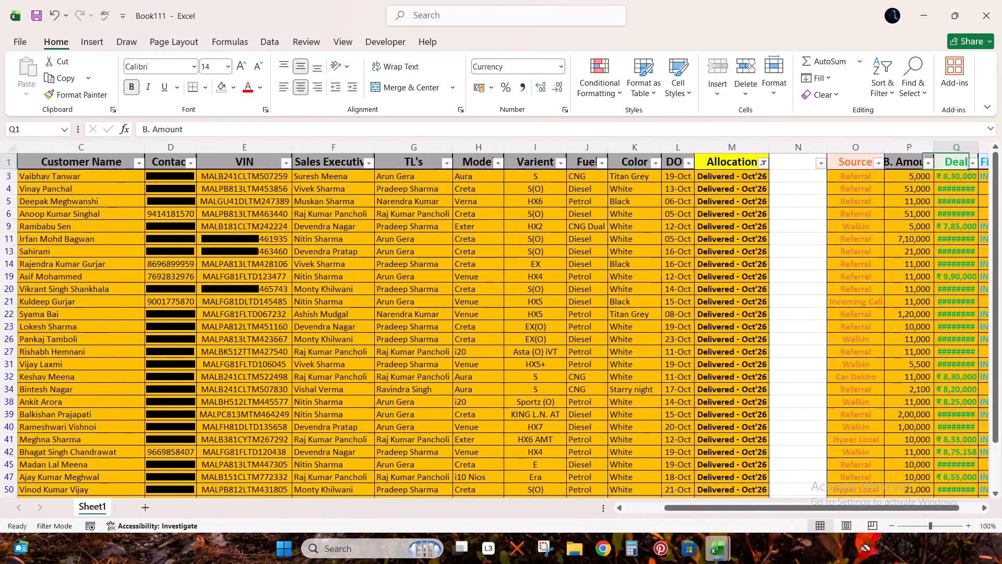
{"action": "key", "text": "Right"}
{"action": "key", "text": "Left"}
{"action": "key", "text": "Down"}
{"action": "key", "text": "Up"}
{"action": "key", "text": "ctrl+shift+Down"}
{"action": "key", "text": "shift+Down"}
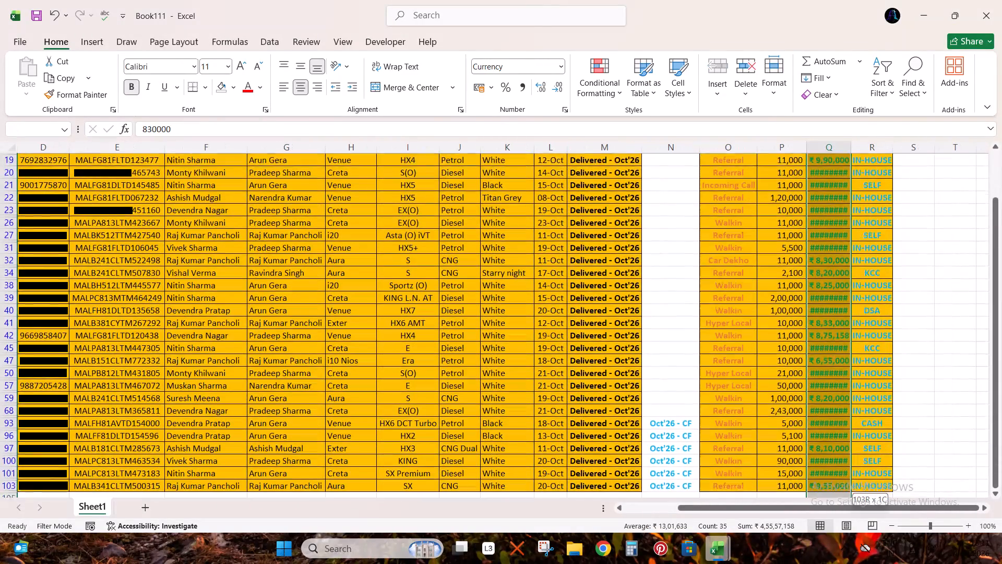
{"action": "key", "text": "shift+Down"}
{"action": "key", "text": "shift+Up"}
{"action": "key", "text": "shift+Up"}
{"action": "key", "text": "ctrl+c"}
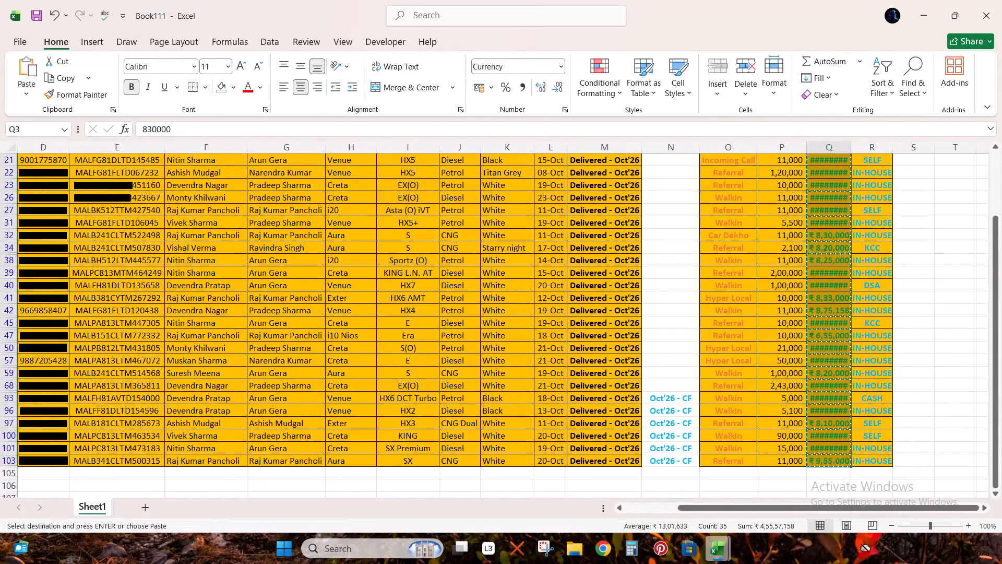
{"action": "key", "text": "alt+Tab"}
{"action": "key", "text": "ctrl+v"}
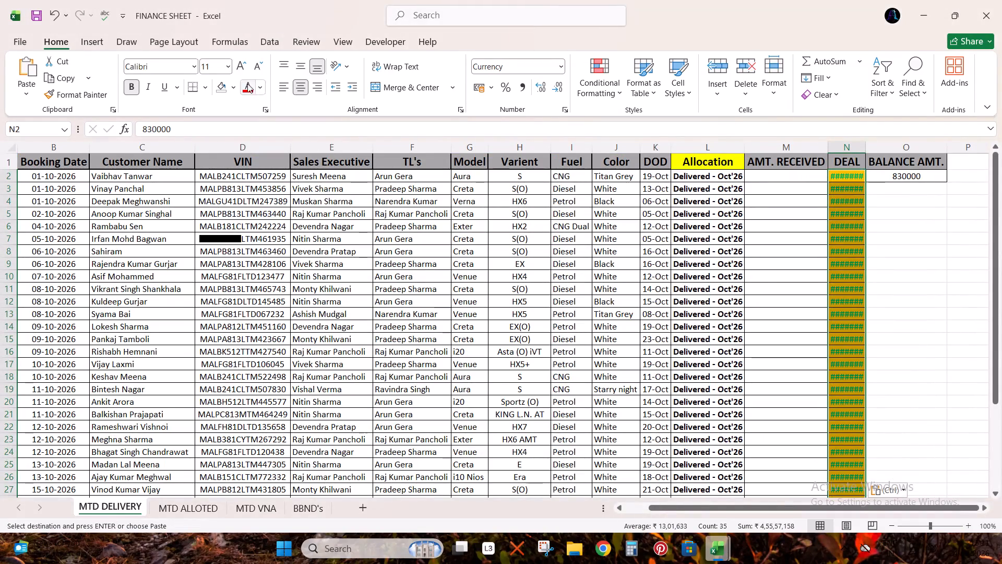
Remove the fill from the pasted DEAL values and autofit the column's width.
{"action": "left_click", "coordinate": [219, 87]}
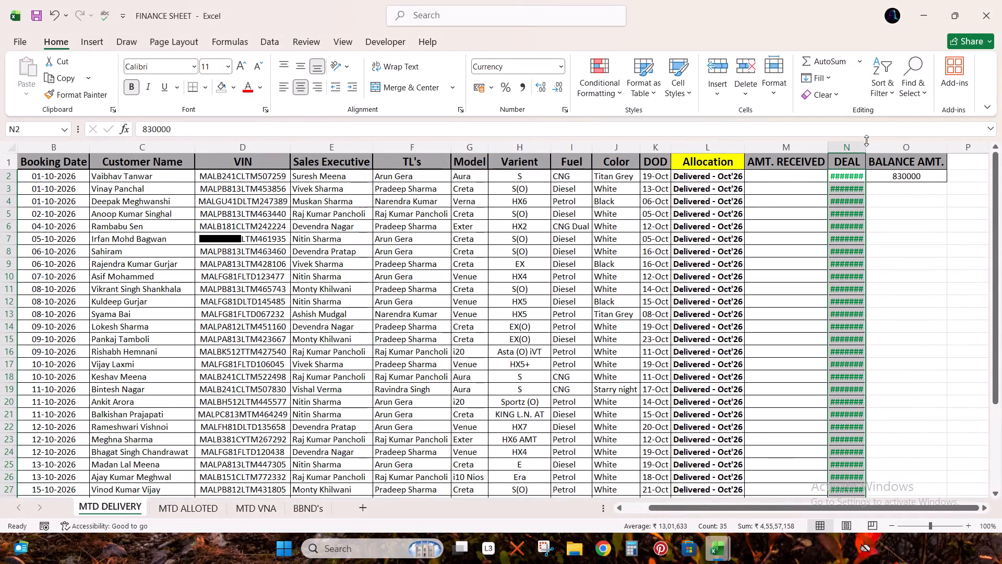
{"action": "double_click", "coordinate": [866, 145]}
Check the updated MTD DELIVERY rows down to the end of the list.
{"action": "left_click", "coordinate": [798, 183]}
{"action": "scroll", "coordinate": [843, 239], "scroll_direction": "down", "scroll_amount": 1}
{"action": "scroll", "coordinate": [843, 240], "scroll_direction": "up", "scroll_amount": 1}
{"action": "scroll", "coordinate": [843, 240], "scroll_direction": "down", "scroll_amount": 1}
{"action": "scroll", "coordinate": [842, 240], "scroll_direction": "up", "scroll_amount": 5}
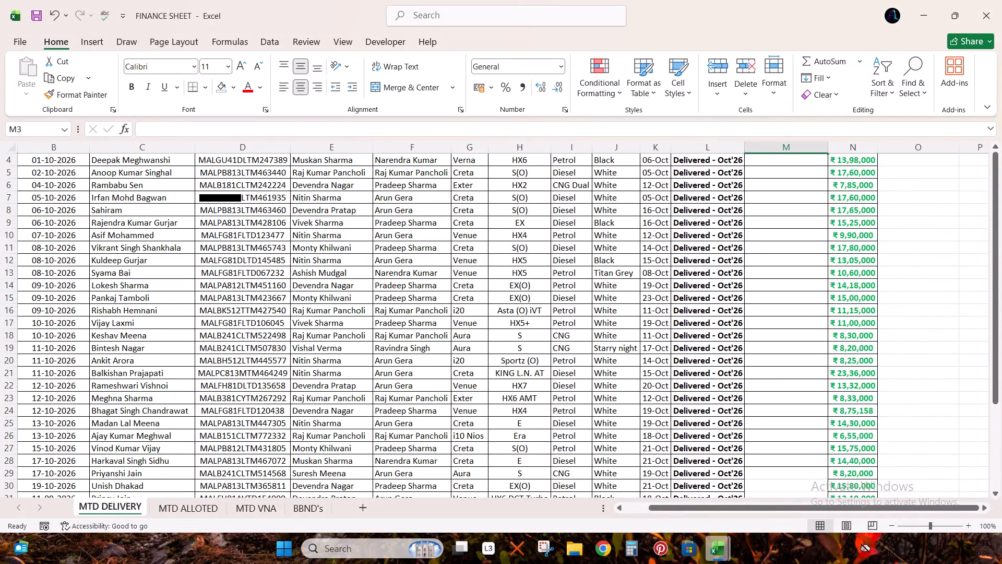
{"action": "scroll", "coordinate": [864, 228], "scroll_direction": "up", "scroll_amount": 9}
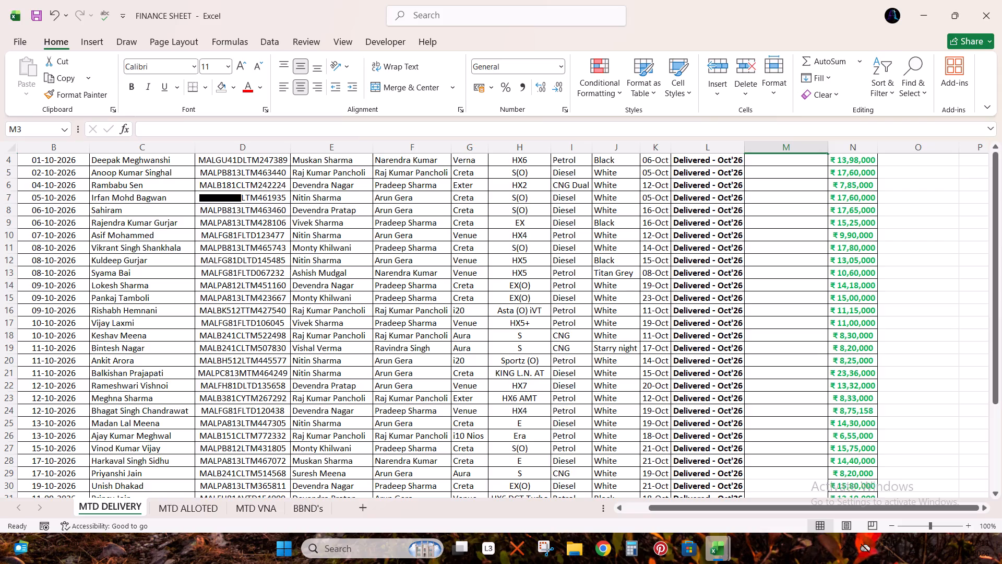
{"action": "left_click", "coordinate": [679, 331]}
{"action": "scroll", "coordinate": [724, 308], "scroll_direction": "up", "scroll_amount": 4}
{"action": "scroll", "coordinate": [725, 305], "scroll_direction": "down", "scroll_amount": 5}
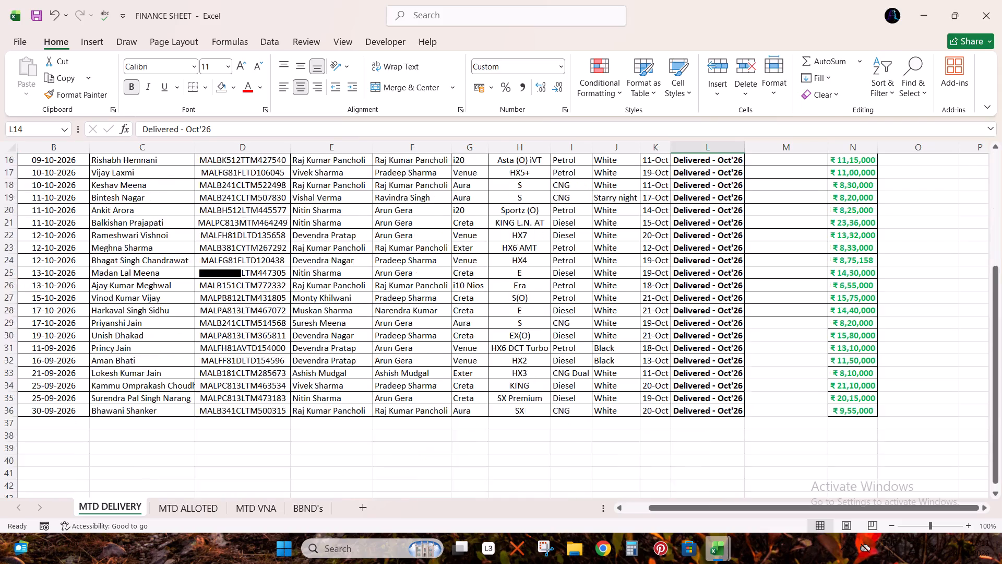
{"action": "scroll", "coordinate": [725, 305], "scroll_direction": "up", "scroll_amount": 9}
Save the FINANCE SHEET workbook.
{"action": "left_click", "coordinate": [41, 18]}
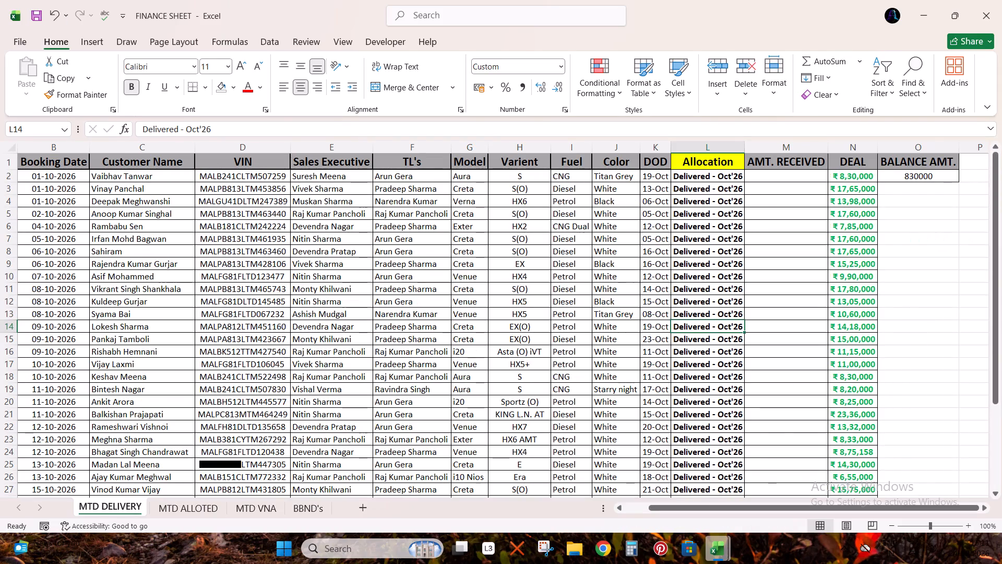
Fill the BALANCE AMT. formula from O2 down to the last delivery row, row 36.
{"action": "left_click", "coordinate": [946, 178]}
{"action": "double_click", "coordinate": [959, 182]}
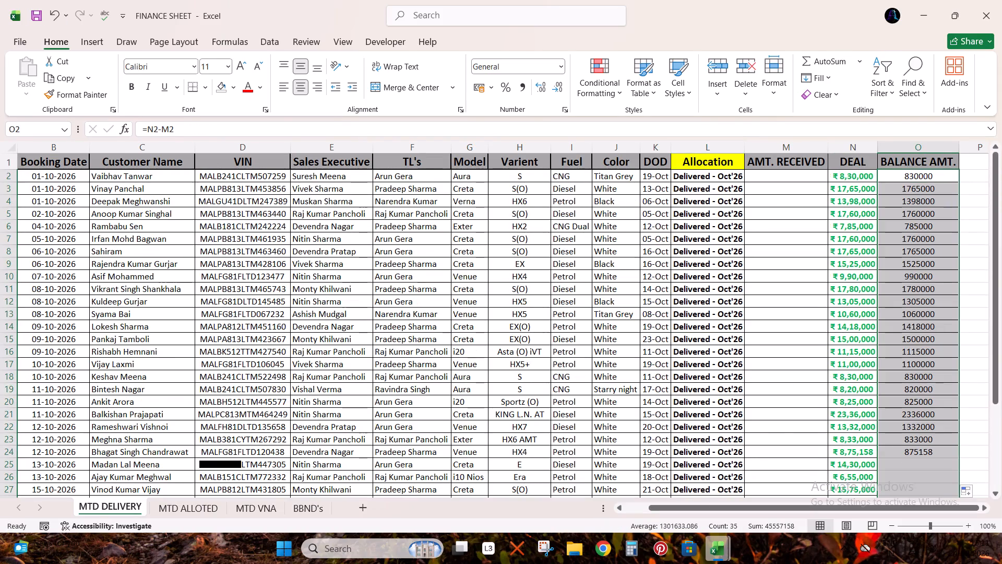
{"action": "scroll", "coordinate": [733, 321], "scroll_direction": "down", "scroll_amount": 1}
{"action": "scroll", "coordinate": [733, 321], "scroll_direction": "up", "scroll_amount": 1}
{"action": "scroll", "coordinate": [733, 321], "scroll_direction": "down", "scroll_amount": 7}
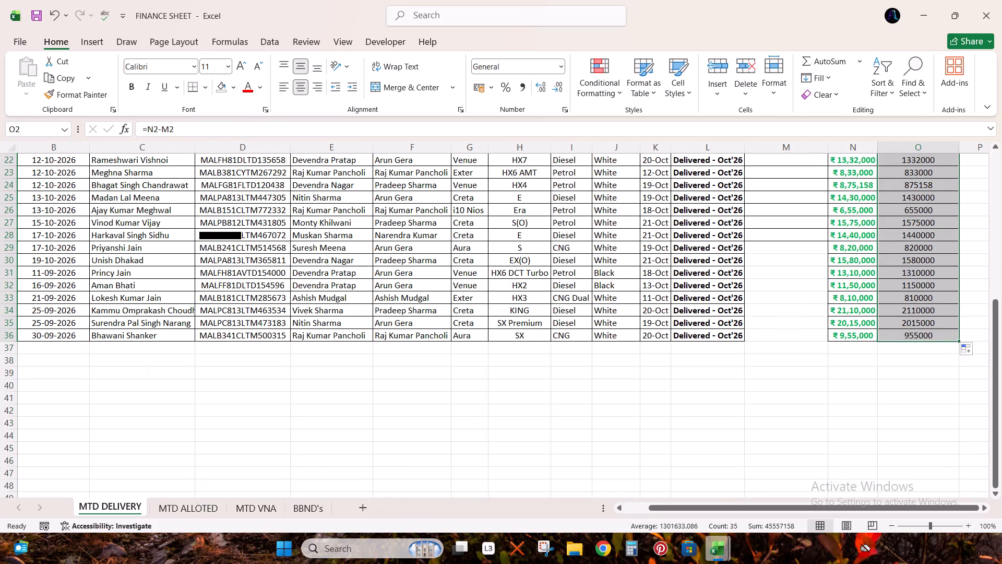
Renumber the Sr. No. column in MTD DELIVERY sequentially from 1 down to the last row and save the workbook.
{"action": "left_click", "coordinate": [633, 509]}
{"action": "left_click", "coordinate": [233, 296]}
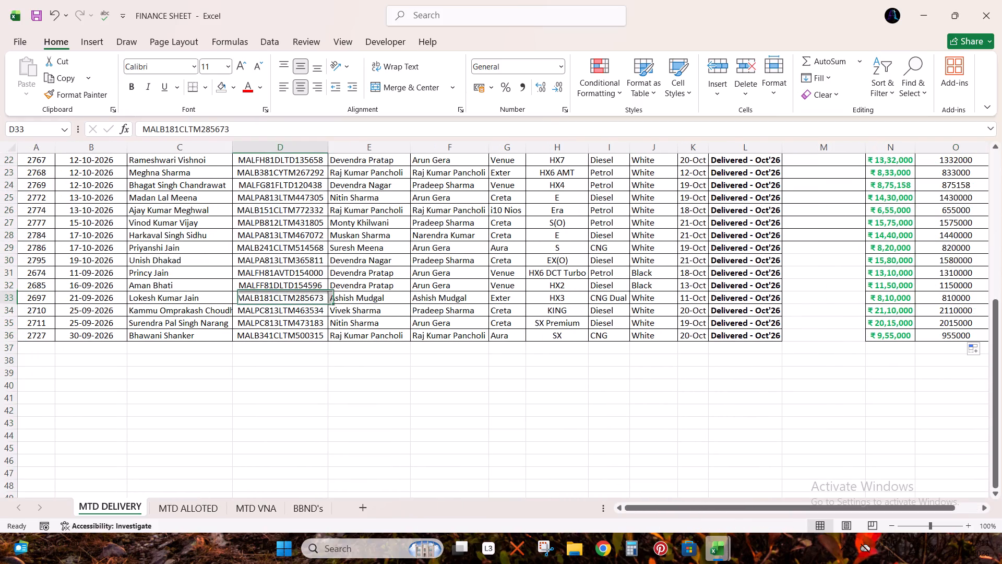
{"action": "key", "text": "ctrl+Up"}
{"action": "key", "text": "ctrl+Left"}
{"action": "key", "text": "Down"}
{"action": "key", "text": "1"}
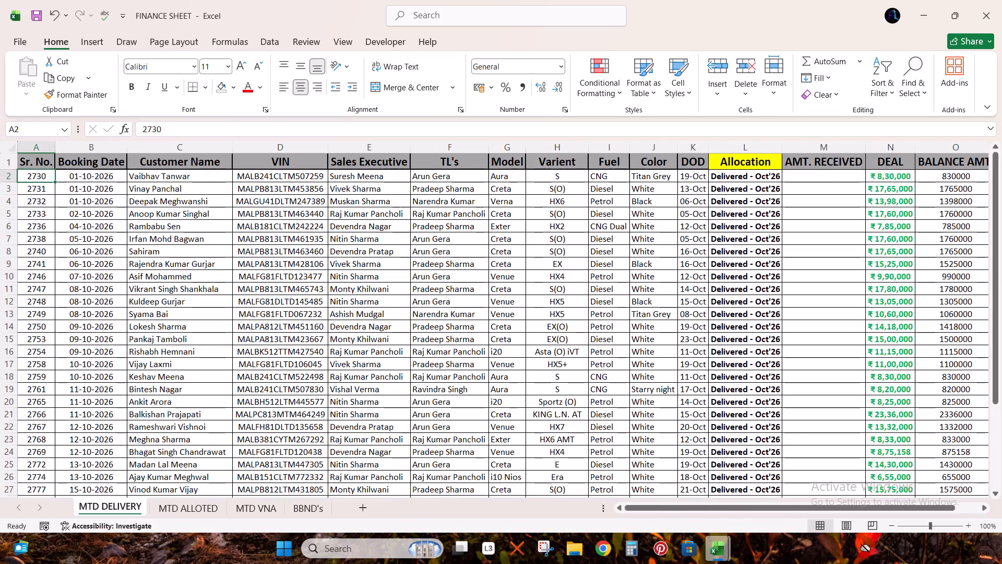
{"action": "key", "text": "Return"}
{"action": "key", "text": "2"}
{"action": "key", "text": "Up"}
{"action": "key", "text": "shift+Down"}
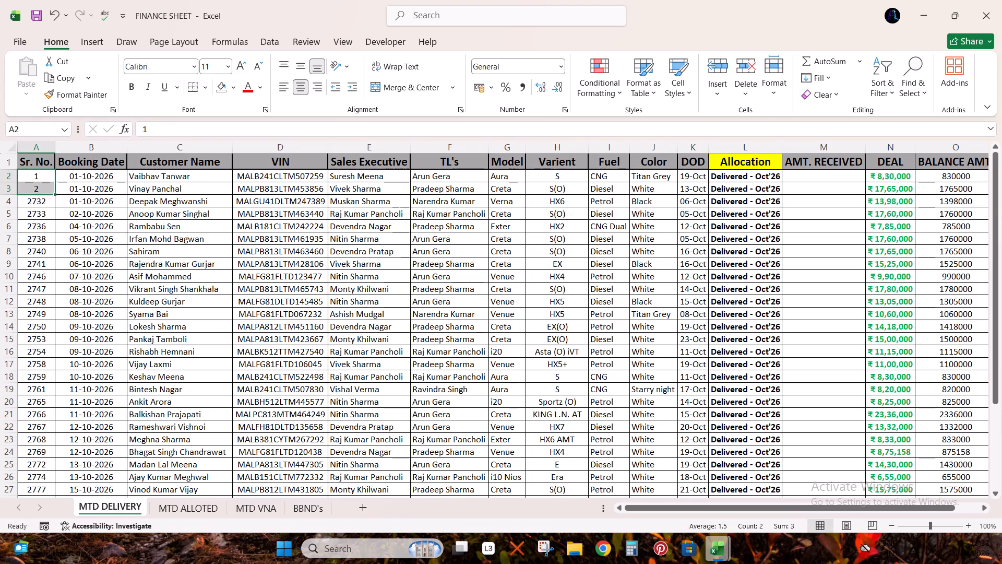
{"action": "double_click", "coordinate": [55, 195]}
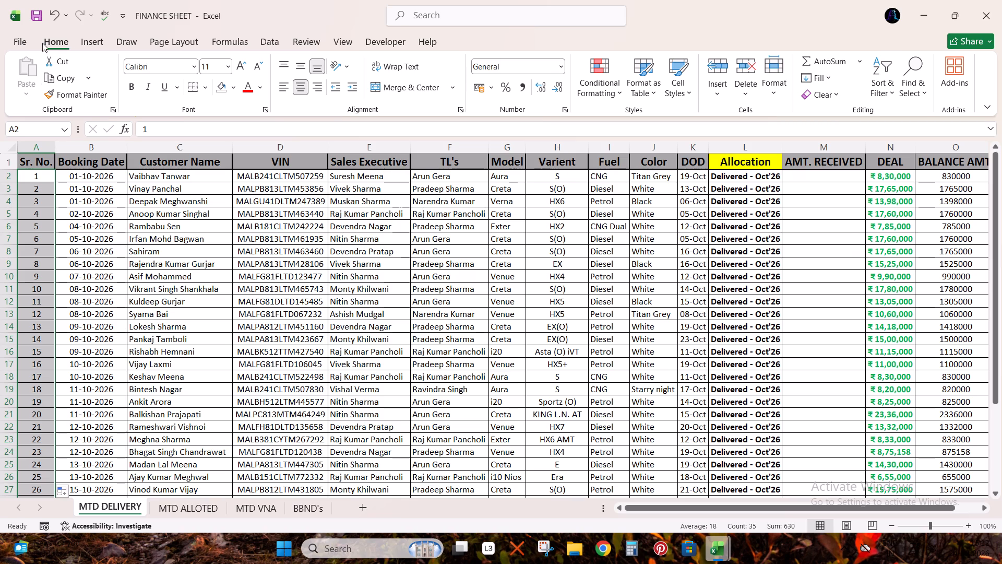
{"action": "left_click", "coordinate": [36, 22]}
Open the MTD ALLOTED sheet, and in Book111 filter the Allocation column to only Alloted bookings.
{"action": "left_click", "coordinate": [178, 505]}
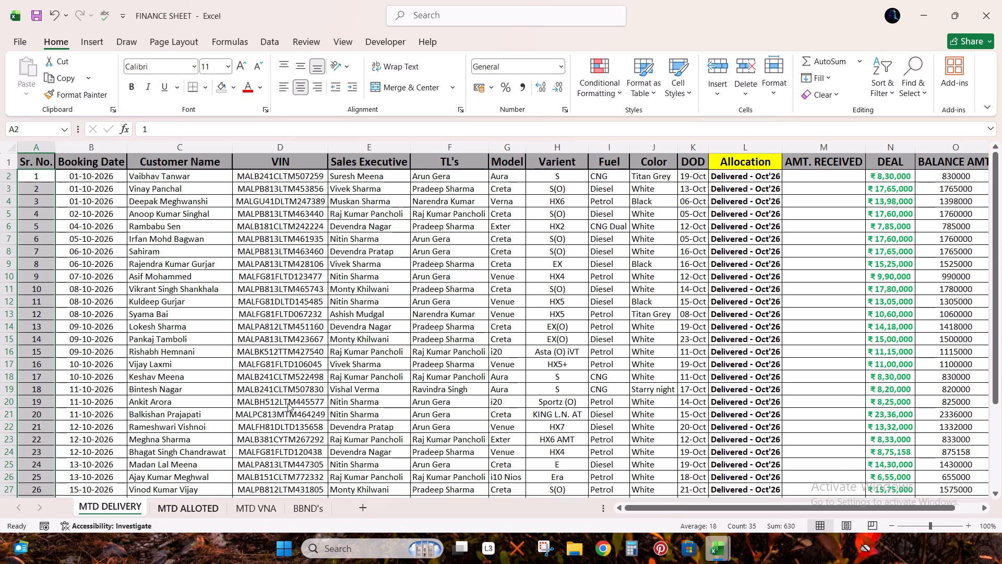
{"action": "key", "text": "alt+Tab"}
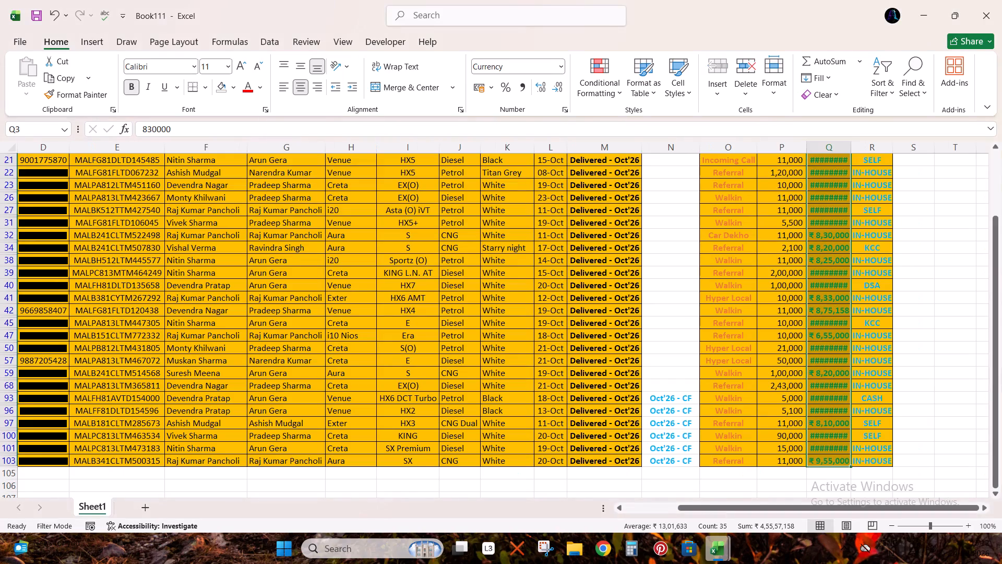
{"action": "left_click", "coordinate": [580, 240]}
{"action": "key", "text": "ctrl+Up"}
{"action": "key", "text": "alt+Down"}
{"action": "key", "text": "Down"}
{"action": "key", "text": "Down"}
{"action": "key", "text": "Down"}
{"action": "key", "text": "Down"}
{"action": "key", "text": "Down"}
{"action": "key", "text": "Down"}
{"action": "key", "text": "Down"}
{"action": "key", "text": "Down"}
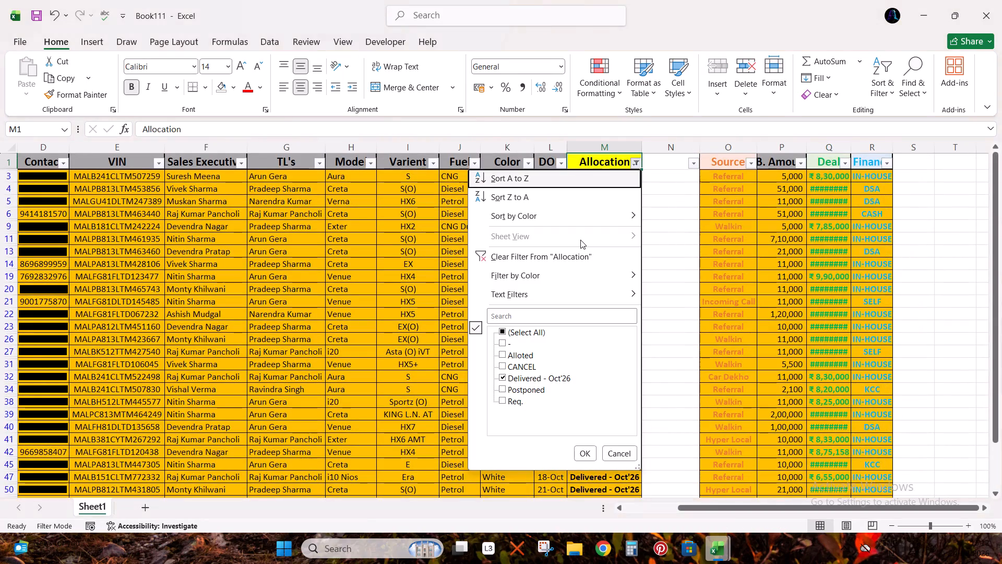
{"action": "type", "text": "all"}
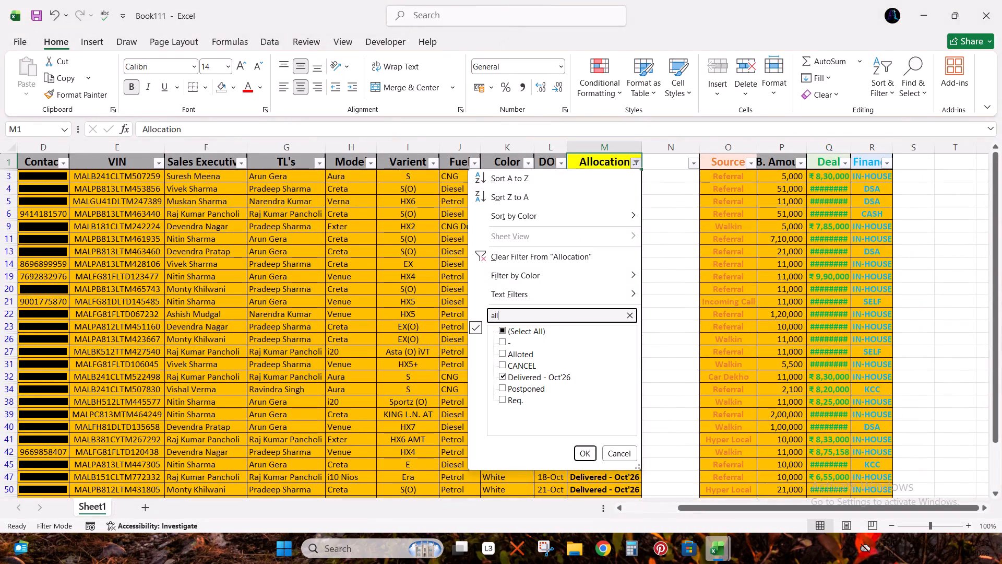
{"action": "key", "text": "Return"}
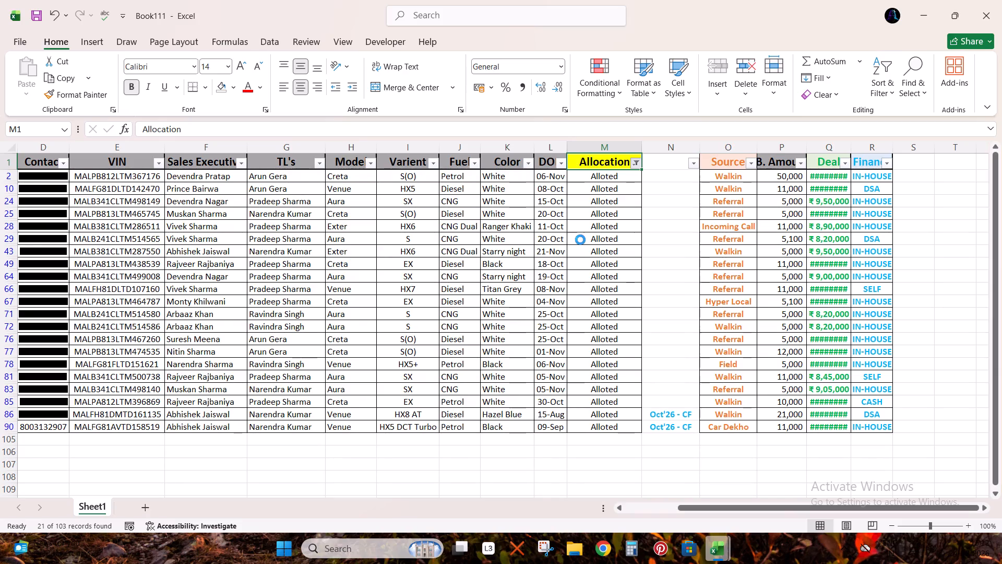
{"action": "key", "text": "Down"}
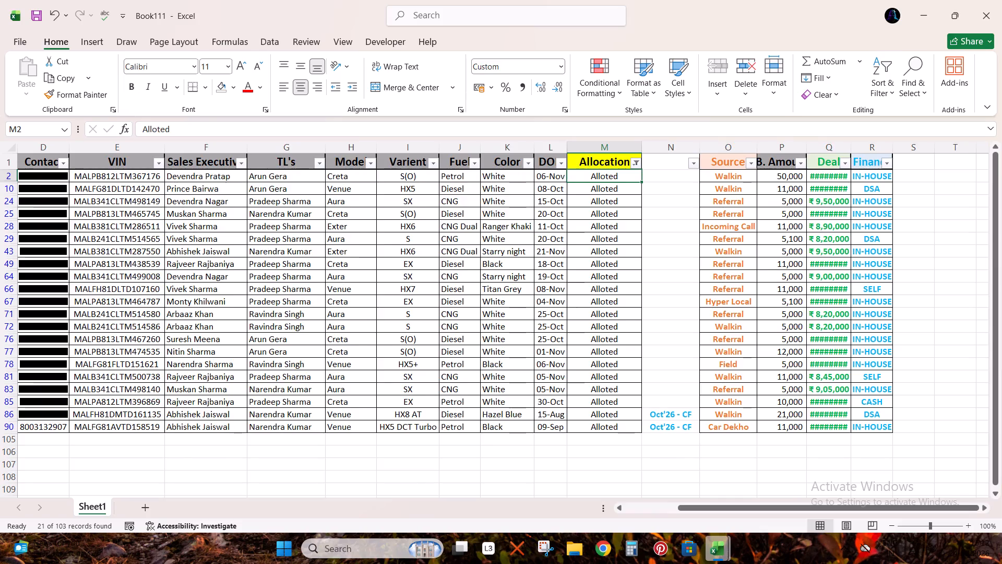
Copy the filtered Alloted bookings from Sr. No. through Allocation into MTD ALLOTED starting at A2, and save.
{"action": "key", "text": "ctrl+Up"}
{"action": "key", "text": "ctrl+Left"}
{"action": "key", "text": "Down"}
{"action": "key", "text": "ctrl+shift+Right"}
{"action": "key", "text": "ctrl+shift+Down"}
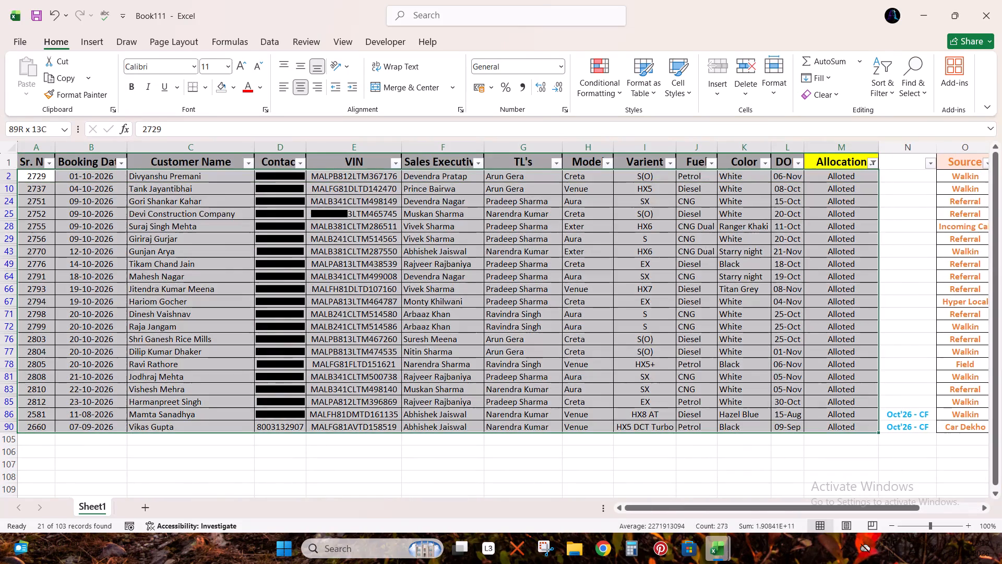
{"action": "key", "text": "ctrl+c"}
{"action": "key", "text": "alt+Tab"}
{"action": "key", "text": "ctrl+Up"}
{"action": "key", "text": "ctrl+Left"}
{"action": "key", "text": "Down"}
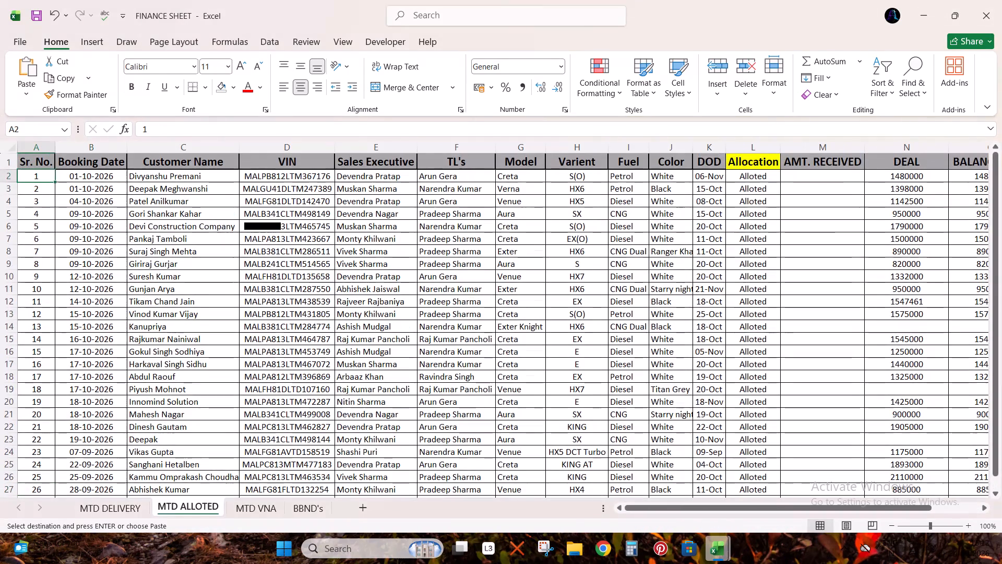
{"action": "key", "text": "ctrl+v"}
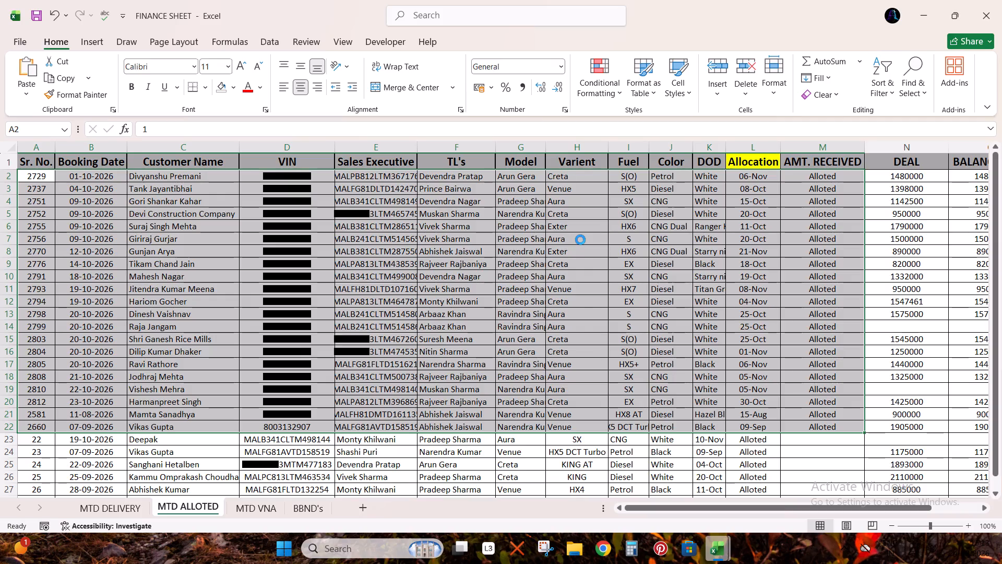
{"action": "key", "text": "ctrl+s"}
Delete the leftover old rows 23 to 28 below the pasted bookings in MTD ALLOTED.
{"action": "key", "text": "Down"}
{"action": "key", "text": "Down"}
{"action": "key", "text": "Down"}
{"action": "key", "text": "Down"}
{"action": "key", "text": "Down"}
{"action": "key", "text": "Down"}
{"action": "key", "text": "Down"}
{"action": "key", "text": "Down"}
{"action": "key", "text": "Down"}
{"action": "key", "text": "Down"}
{"action": "key", "text": "Down"}
{"action": "key", "text": "Down"}
{"action": "key", "text": "Down"}
{"action": "key", "text": "Down"}
{"action": "key", "text": "Down"}
{"action": "key", "text": "Down"}
{"action": "key", "text": "Down"}
{"action": "key", "text": "Down"}
{"action": "key", "text": "Down"}
{"action": "key", "text": "Down"}
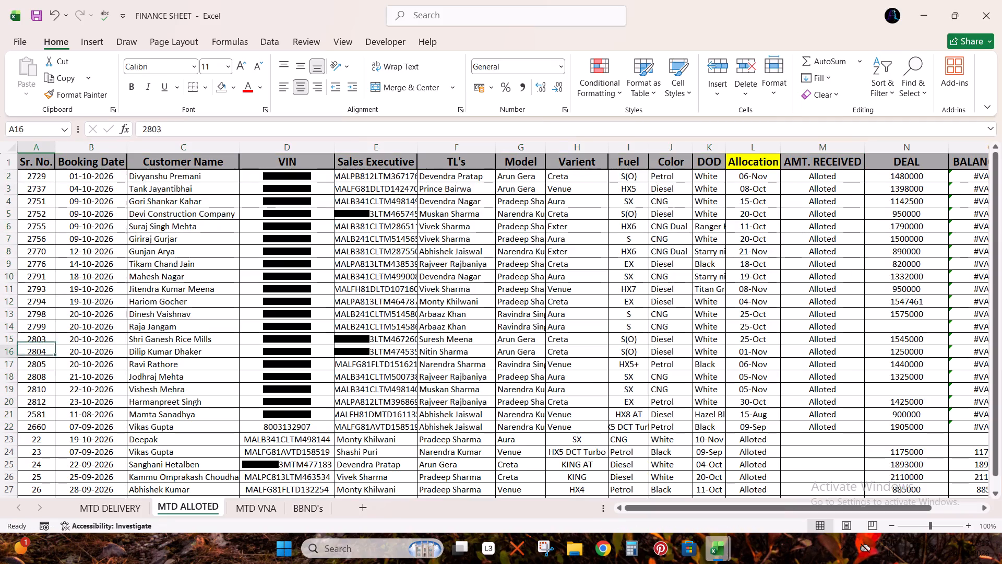
{"action": "key", "text": "Down"}
{"action": "key", "text": "Down"}
{"action": "key", "text": "Down"}
{"action": "key", "text": "Down"}
{"action": "key", "text": "Up"}
{"action": "key", "text": "ctrl+shift+Down"}
{"action": "key", "text": "shift+space"}
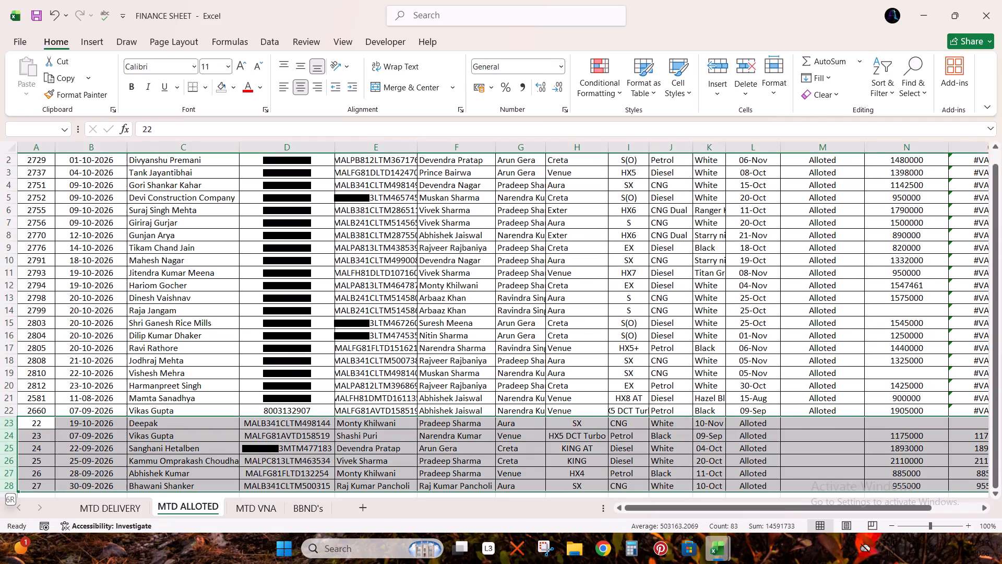
{"action": "key", "text": "ctrl+minus"}
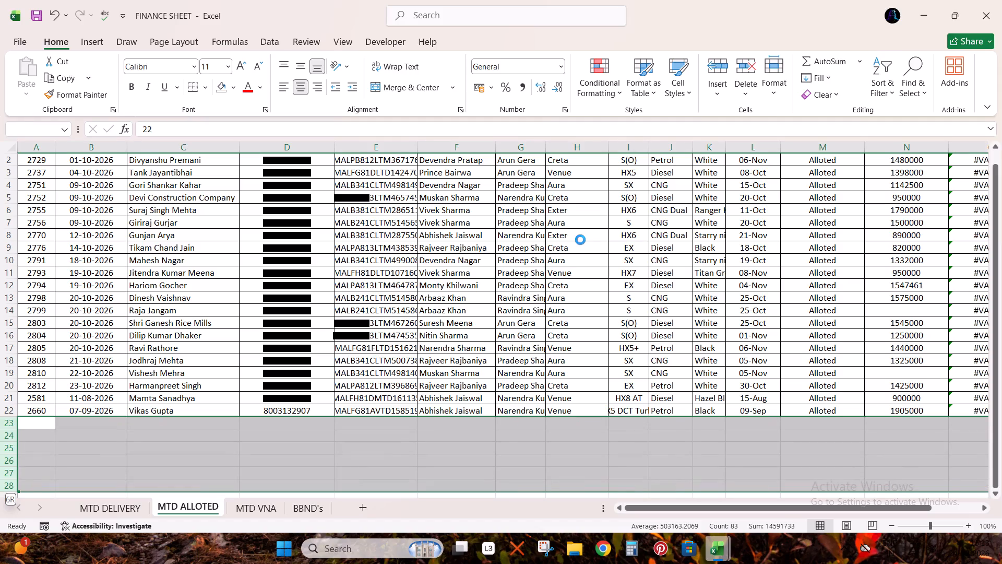
Delete the contact number cells D2:D22 in MTD ALLOTED, shifting the remaining cells left under their matching headings.
{"action": "key", "text": "ctrl+Up"}
{"action": "key", "text": "ctrl+Up"}
{"action": "key", "text": "Down"}
{"action": "key", "text": "Right"}
{"action": "key", "text": "Up"}
{"action": "key", "text": "Right"}
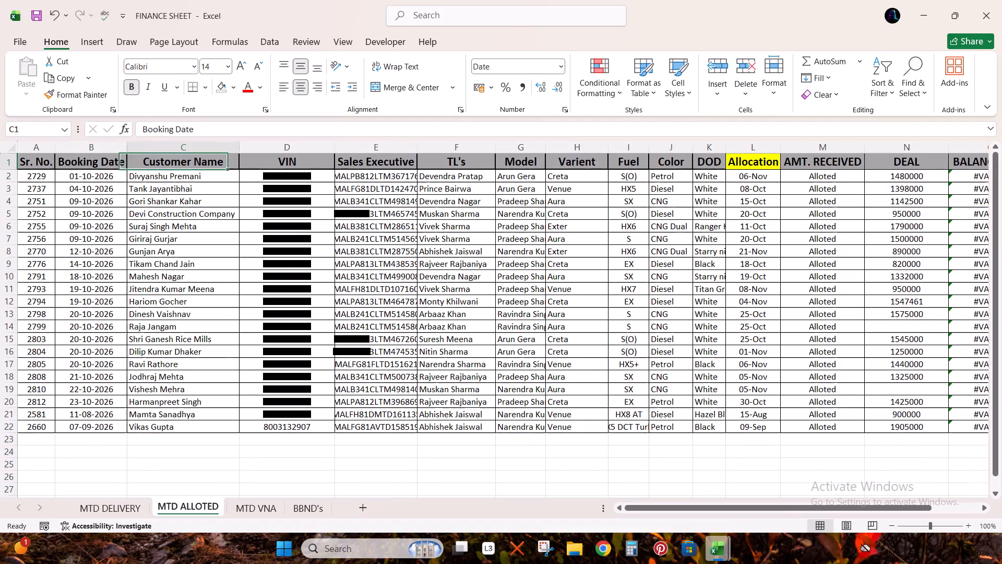
{"action": "key", "text": "Right"}
{"action": "key", "text": "Down"}
{"action": "key", "text": "ctrl+shift+Down"}
{"action": "key", "text": "ctrl+minus"}
{"action": "key", "text": "Return"}
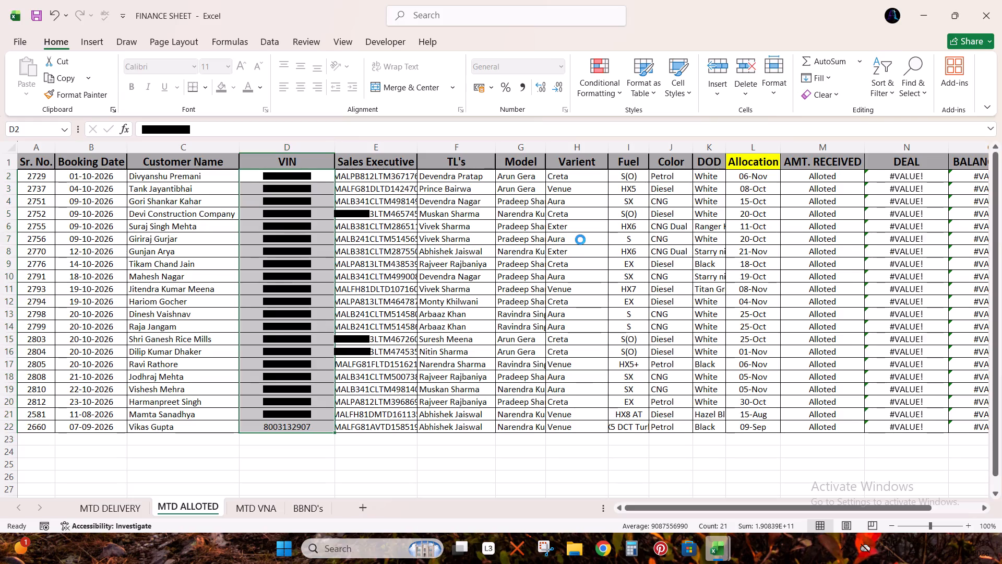
Copy the shifted balance formula from N2 into O2 under BALANCE AMT.
{"action": "key", "text": "ctrl+Right"}
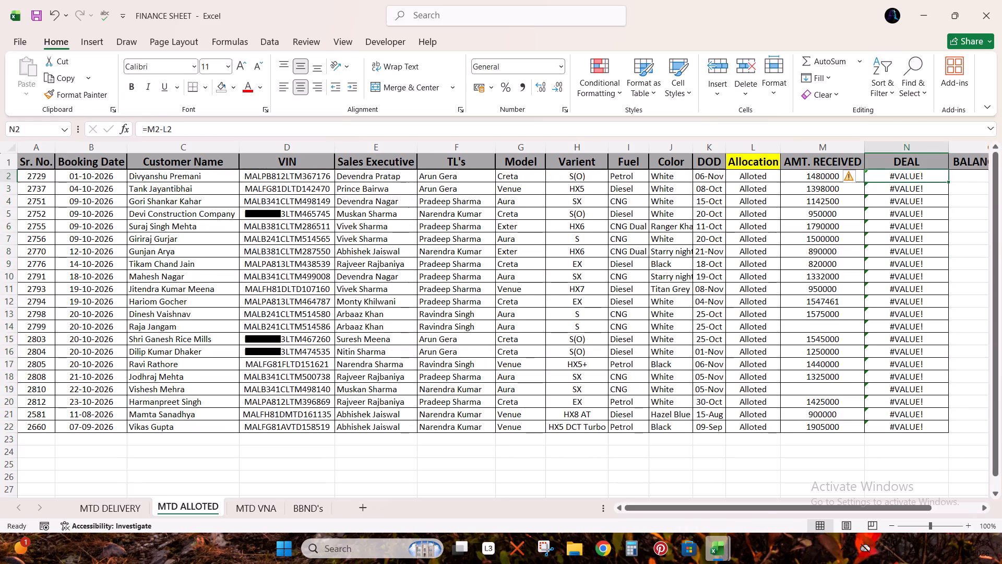
{"action": "key", "text": "ctrl+c"}
{"action": "key", "text": "Right"}
{"action": "key", "text": "Right"}
{"action": "key", "text": "Left"}
{"action": "key", "text": "ctrl+v"}
{"action": "key", "text": "ctrl+c"}
{"action": "key", "text": "Escape"}
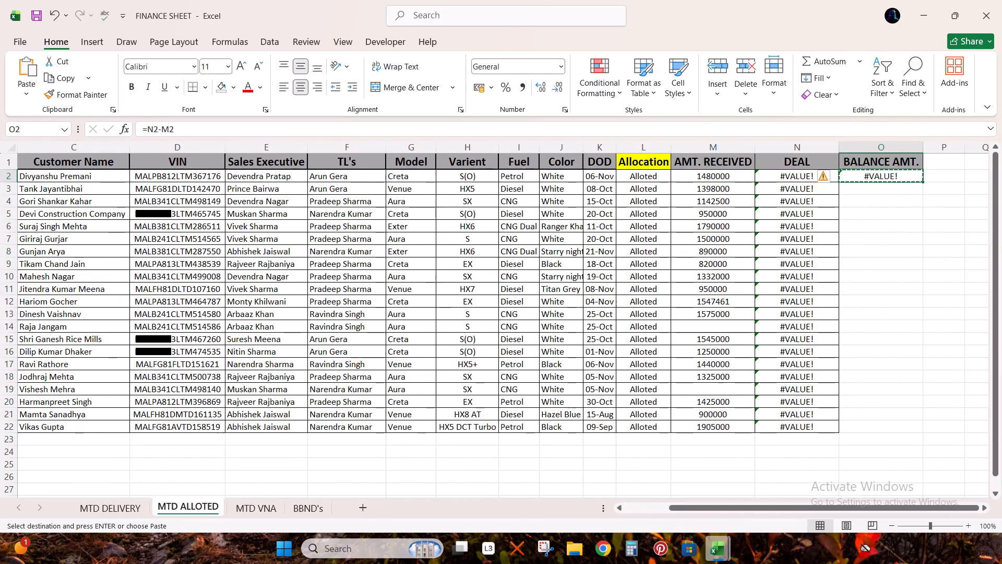
Clear the old values from the AMT. RECEIVED column, M2 to M22.
{"action": "key", "text": "Down"}
{"action": "key", "text": "Left"}
{"action": "key", "text": "Up"}
{"action": "key", "text": "Left"}
{"action": "key", "text": "ctrl+shift+Down"}
{"action": "key", "text": "ctrl+shift+Down"}
{"action": "key", "text": "ctrl+shift+Down"}
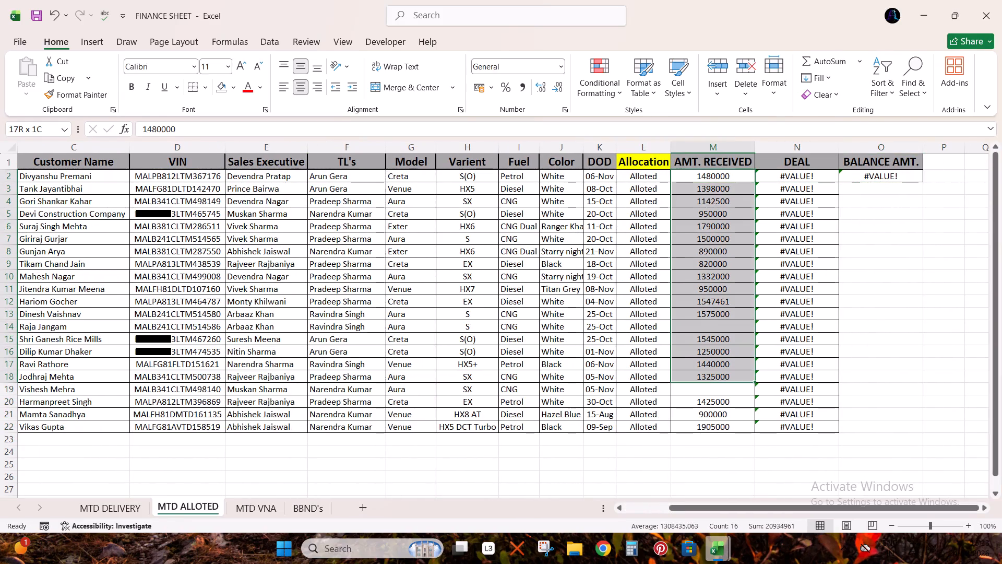
{"action": "key", "text": "ctrl+shift+Down"}
{"action": "key", "text": "ctrl+shift+Down"}
{"action": "key", "text": "Delete"}
Copy the Deal values of the Alloted bookings from Book111 into the DEAL column of MTD ALLOTED from N2, and save.
{"action": "key", "text": "Right"}
{"action": "key", "text": "alt+Tab"}
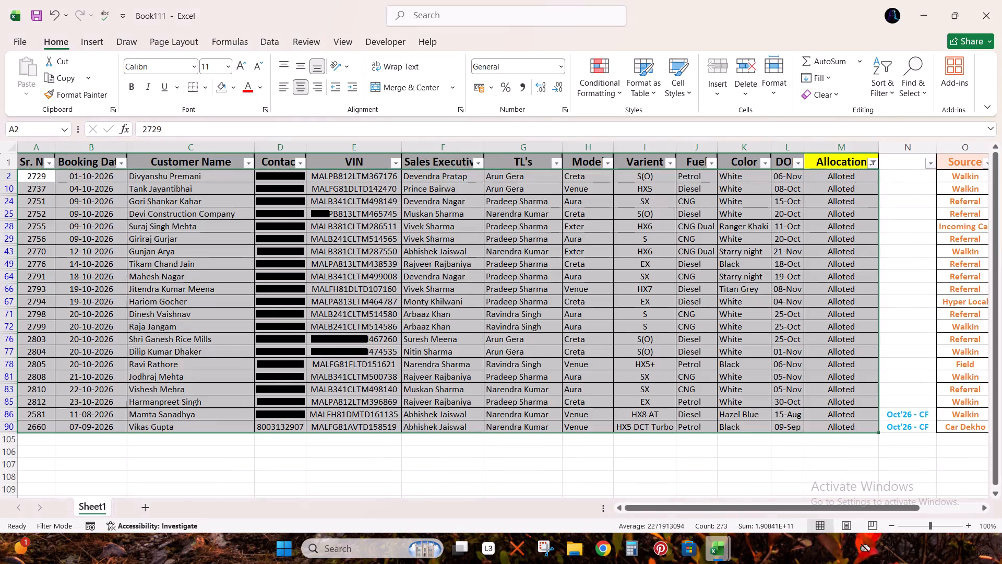
{"action": "key", "text": "Right"}
{"action": "key", "text": "ctrl+Right"}
{"action": "key", "text": "ctrl+Right"}
{"action": "key", "text": "Right"}
{"action": "key", "text": "Right"}
{"action": "key", "text": "ctrl+shift+Down"}
{"action": "key", "text": "ctrl+c"}
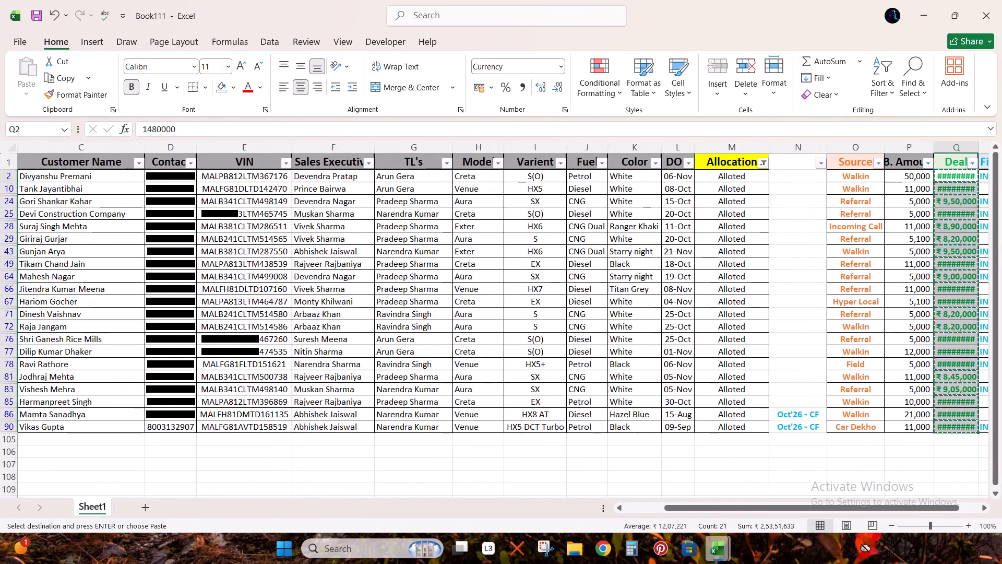
{"action": "key", "text": "alt+Tab"}
{"action": "key", "text": "ctrl+v"}
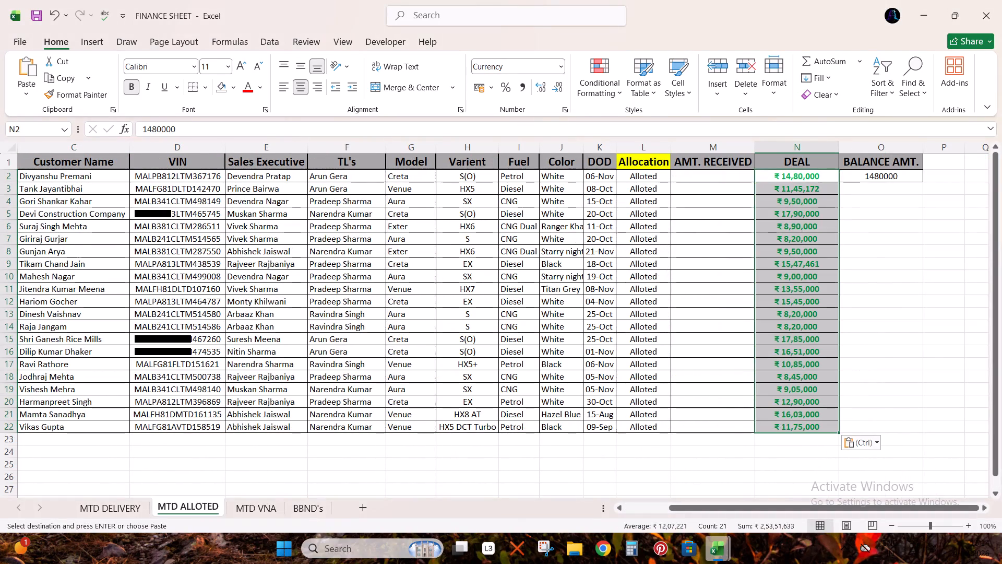
{"action": "key", "text": "ctrl+s"}
Fill the BALANCE AMT. formula from O2 down to row 22 and save the workbook.
{"action": "key", "text": "Right"}
{"action": "key", "text": "Up"}
{"action": "key", "text": "Down"}
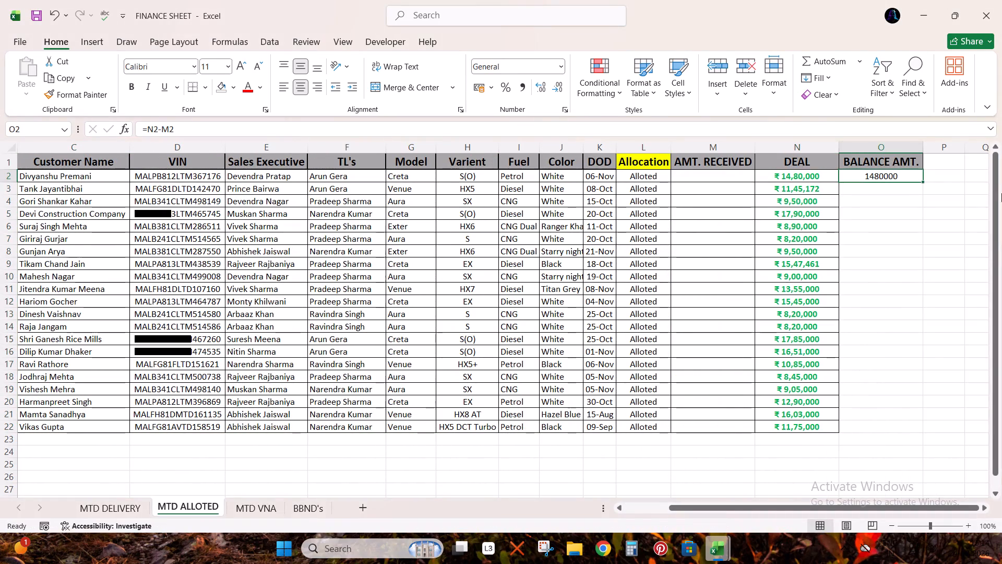
{"action": "double_click", "coordinate": [923, 181]}
{"action": "key", "text": "ctrl+s"}
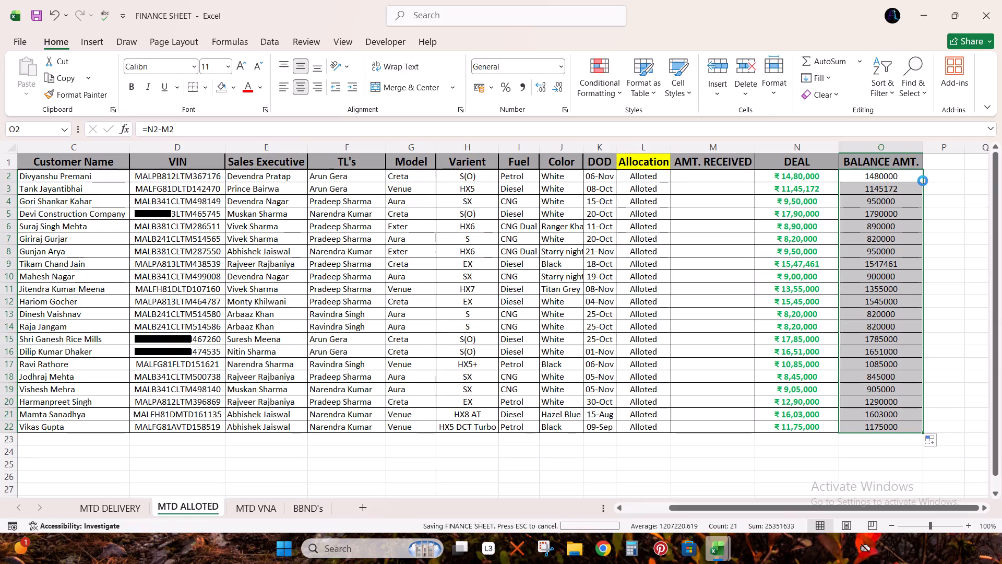
Go to the MTD VNA sheet, and in Book111 change the Allocation filter to only Req. bookings.
{"action": "key", "text": "ctrl+Page_Down"}
{"action": "key", "text": "alt+Tab"}
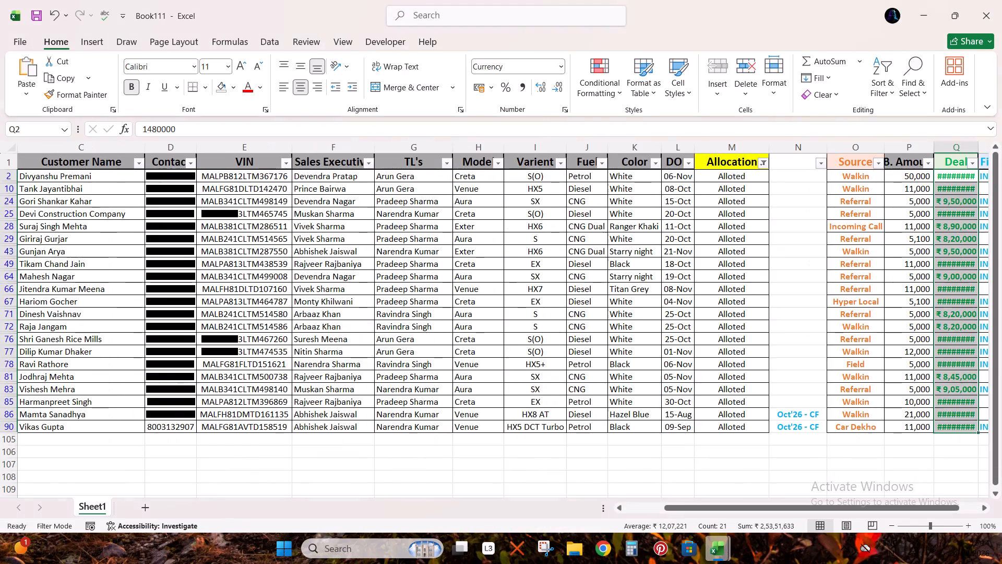
{"action": "key", "text": "ctrl+Up"}
{"action": "key", "text": "Left"}
{"action": "key", "text": "Left"}
{"action": "key", "text": "Left"}
{"action": "key", "text": "Left"}
{"action": "key", "text": "Left"}
{"action": "key", "text": "Escape"}
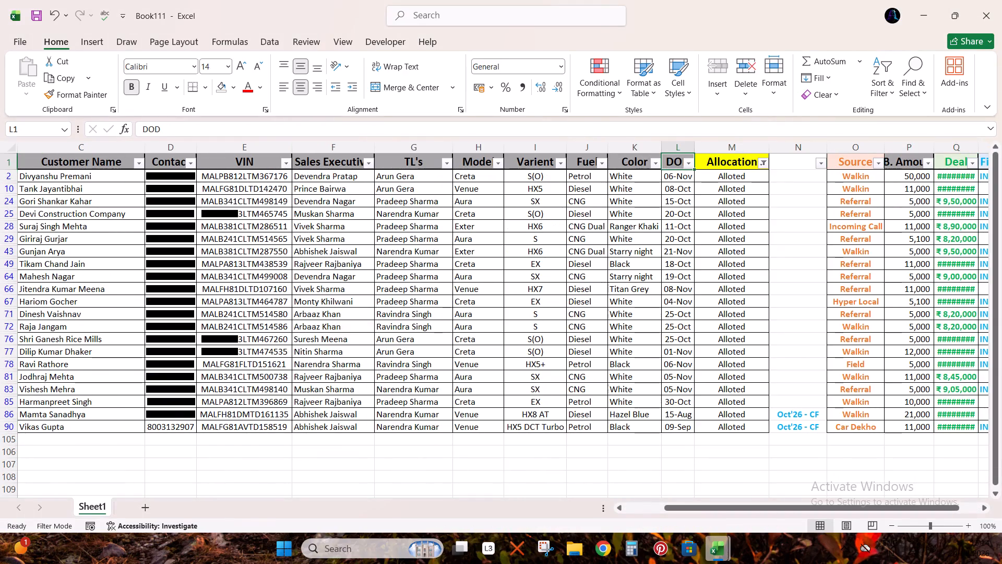
{"action": "key", "text": "Right"}
{"action": "key", "text": "alt+Down"}
{"action": "key", "text": "Down"}
{"action": "key", "text": "Down"}
{"action": "key", "text": "Down"}
{"action": "key", "text": "Down"}
{"action": "key", "text": "Down"}
{"action": "key", "text": "Down"}
{"action": "key", "text": "Down"}
{"action": "key", "text": "Down"}
{"action": "key", "text": "Down"}
{"action": "key", "text": "Up"}
{"action": "key", "text": "Up"}
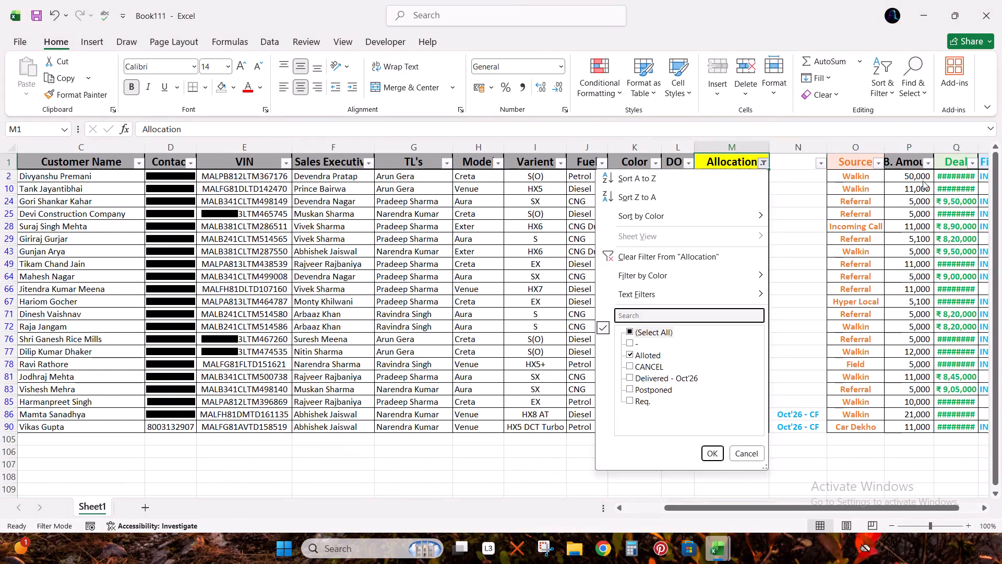
{"action": "key", "text": "Down"}
{"action": "key", "text": "q"}
{"action": "key", "text": "Return"}
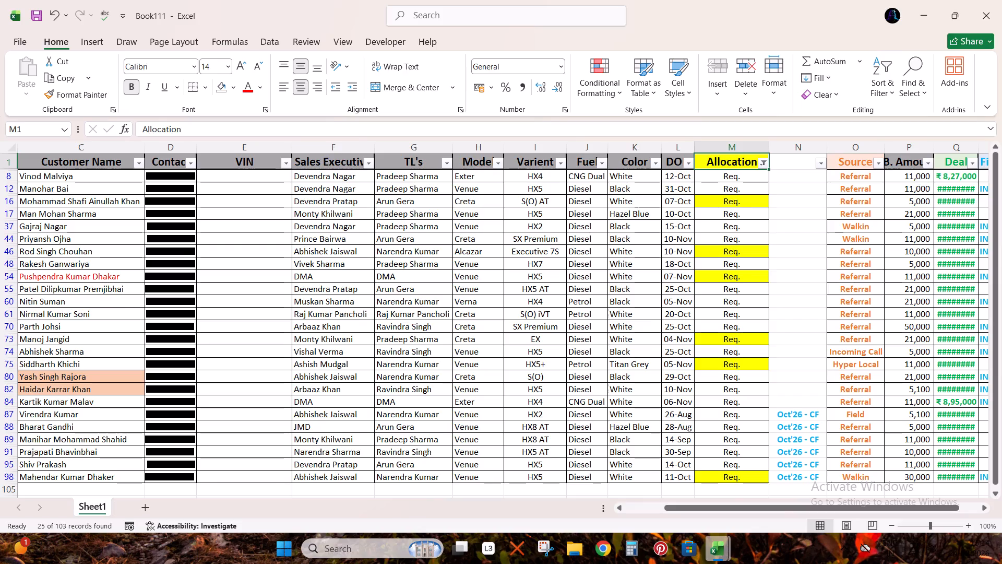
{"action": "key", "text": "Down"}
{"action": "key", "text": "Up"}
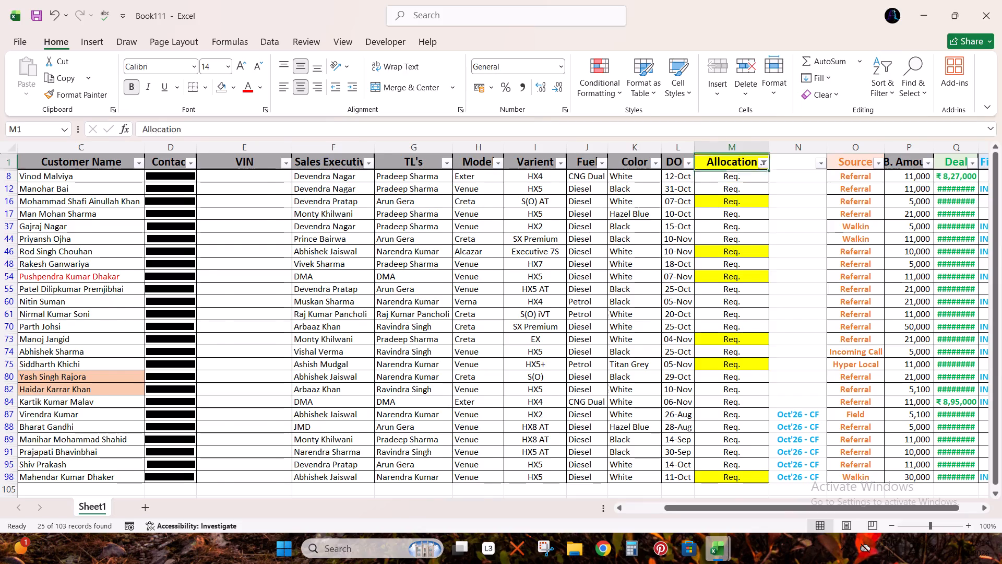
Copy the filtered Req. bookings from Sr. No. through Allocation in Book111 and paste them into MTD VNA at A2.
{"action": "key", "text": "ctrl+Left"}
{"action": "key", "text": "ctrl+Left"}
{"action": "key", "text": "Down"}
{"action": "key", "text": "ctrl+shift+Right"}
{"action": "key", "text": "ctrl+shift+Right"}
{"action": "key", "text": "ctrl+shift+Right"}
{"action": "key", "text": "ctrl+shift+Down"}
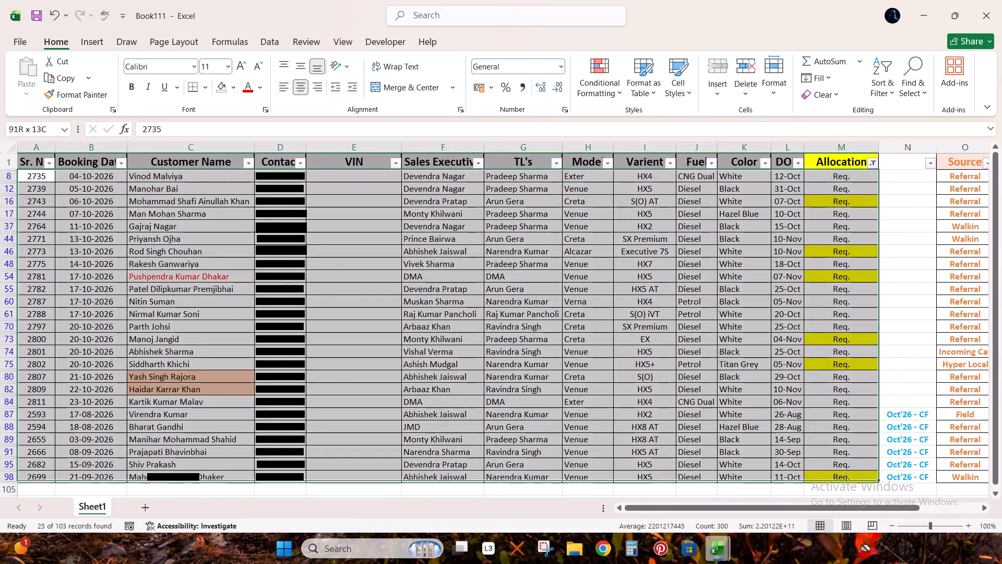
{"action": "key", "text": "ctrl+c"}
{"action": "key", "text": "alt+Tab"}
{"action": "key", "text": "ctrl+Up"}
{"action": "key", "text": "ctrl+Left"}
{"action": "key", "text": "Down"}
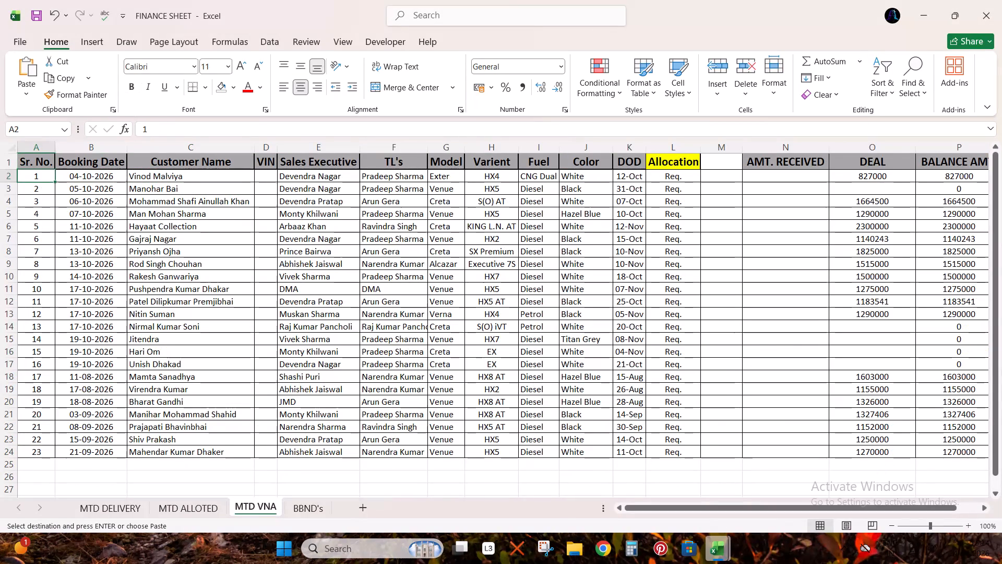
{"action": "key", "text": "ctrl+v"}
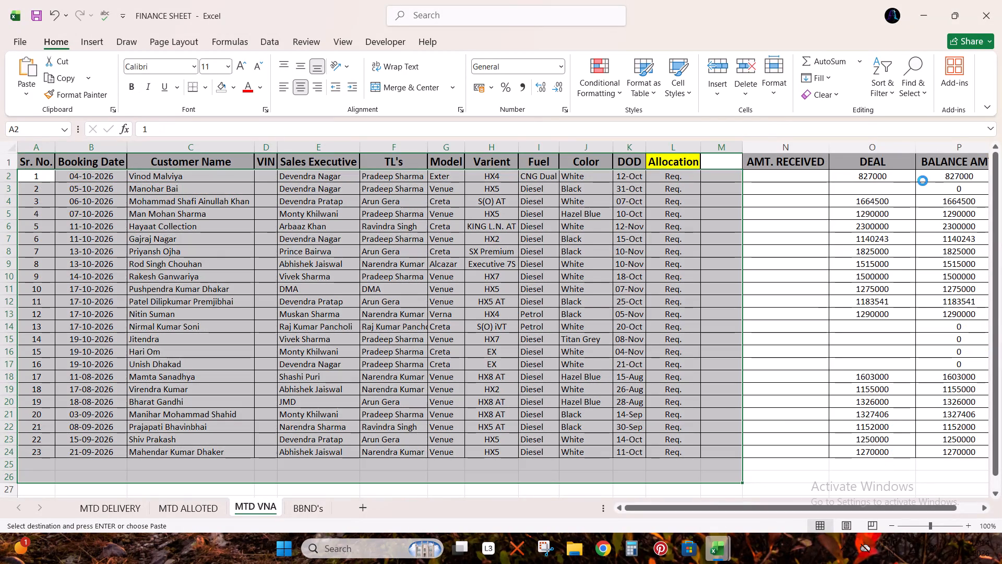
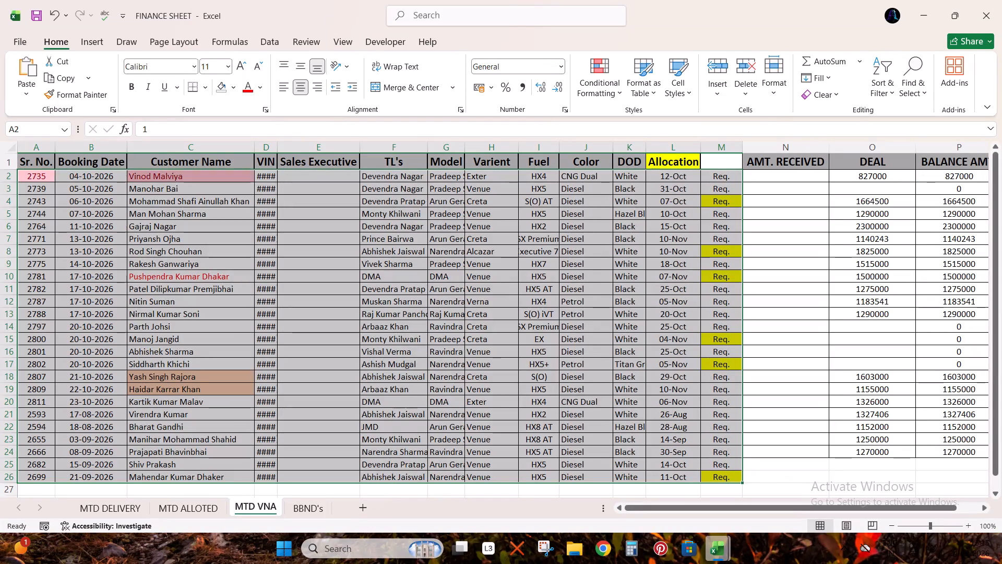
Undo the last change that repeated the first booking down the MTD VNA rows, and save the workbook.
{"action": "key", "text": "Right"}
{"action": "key", "text": "Down"}
{"action": "key", "text": "Left"}
{"action": "key", "text": "Up"}
{"action": "key", "text": "ctrl+z"}
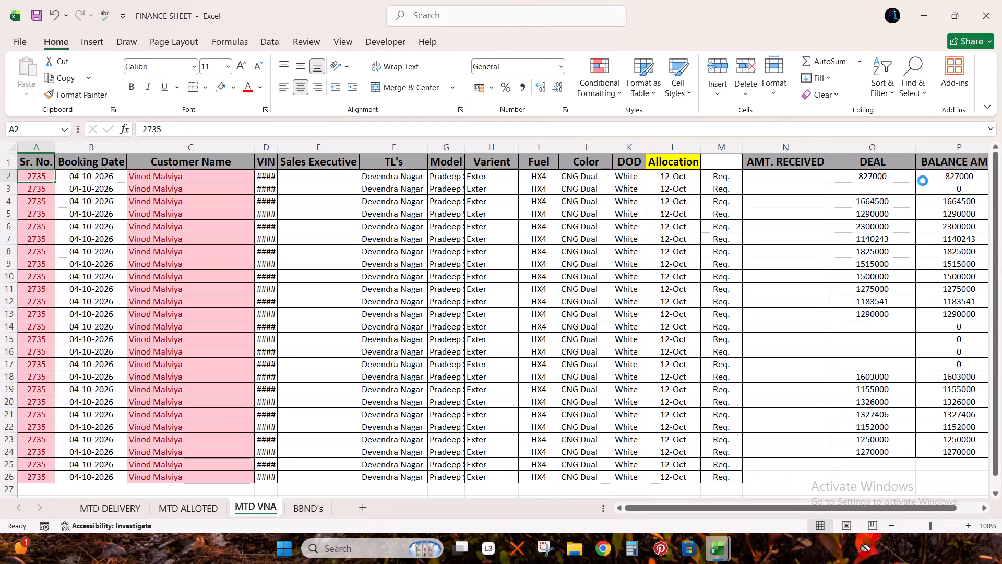
{"action": "key", "text": "Right"}
{"action": "key", "text": "Down"}
{"action": "key", "text": "Left"}
{"action": "key", "text": "Up"}
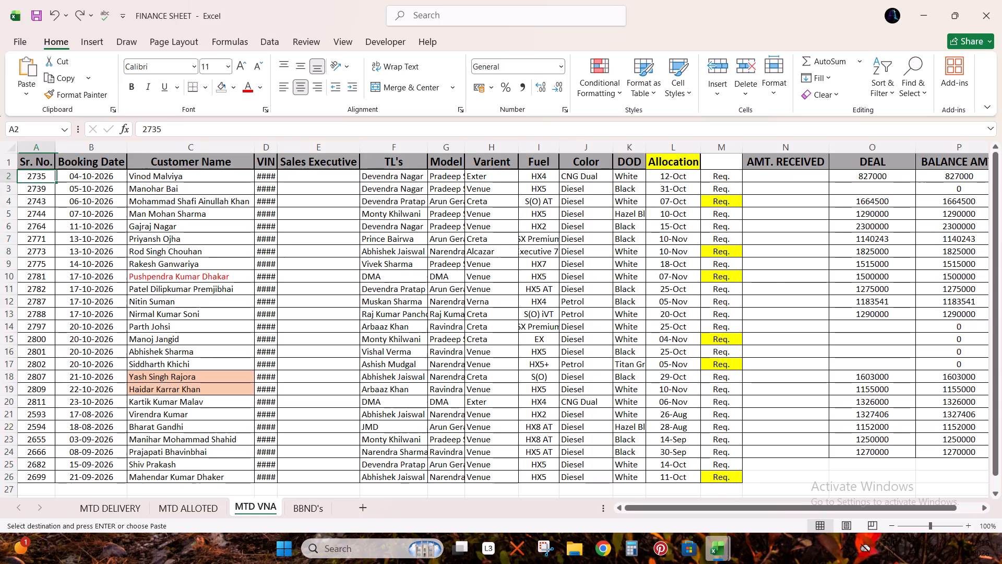
{"action": "key", "text": "ctrl+s"}
Delete the contact number cells D2:D26 under VIN in MTD VNA, shifting the remaining cells left.
{"action": "key", "text": "Right"}
{"action": "key", "text": "Up"}
{"action": "key", "text": "Right"}
{"action": "key", "text": "Down"}
{"action": "key", "text": "Right"}
{"action": "key", "text": "Up"}
{"action": "key", "text": "Down"}
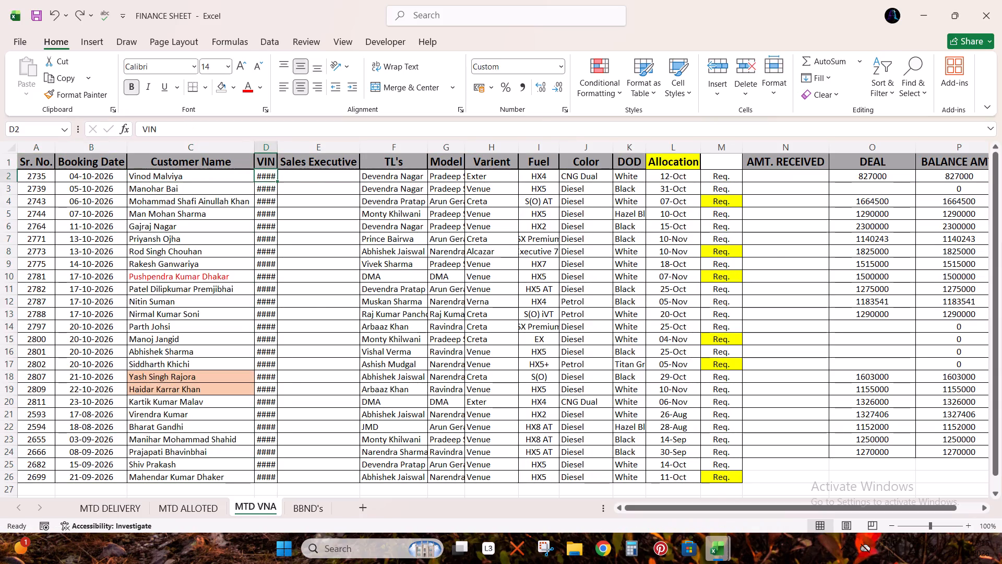
{"action": "key", "text": "ctrl+shift+Down"}
{"action": "key", "text": "ctrl+minus"}
{"action": "key", "text": "Return"}
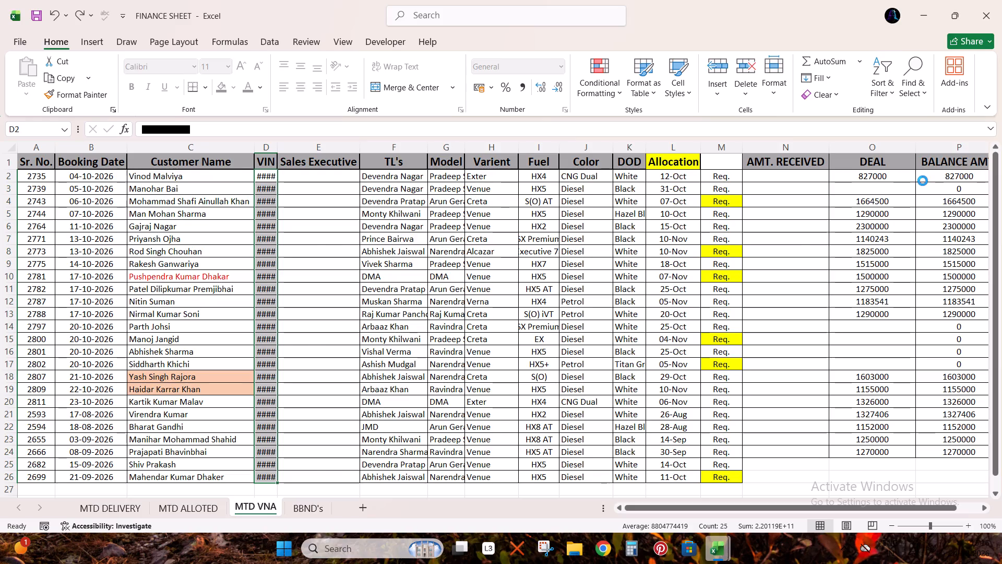
{"action": "key", "text": "Right"}
{"action": "key", "text": "Down"}
{"action": "key", "text": "Left"}
{"action": "key", "text": "Up"}
Remove the fill color from the booking rows A2:L26, from Sr. No. through Allocation.
{"action": "key", "text": "ctrl+Left"}
{"action": "key", "text": "ctrl+Up"}
{"action": "key", "text": "ctrl+Left"}
{"action": "key", "text": "ctrl+Down"}
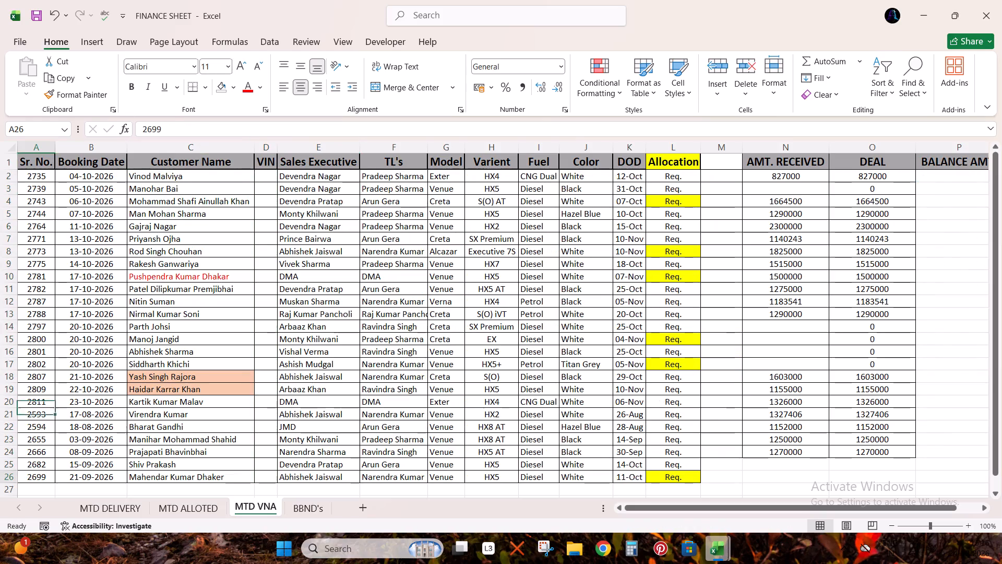
{"action": "key", "text": "Up"}
{"action": "key", "text": "ctrl+Up"}
{"action": "key", "text": "Down"}
{"action": "key", "text": "ctrl+shift+Right"}
{"action": "key", "text": "ctrl+shift+Right"}
{"action": "key", "text": "ctrl+shift+Right"}
{"action": "key", "text": "ctrl+shift+Down"}
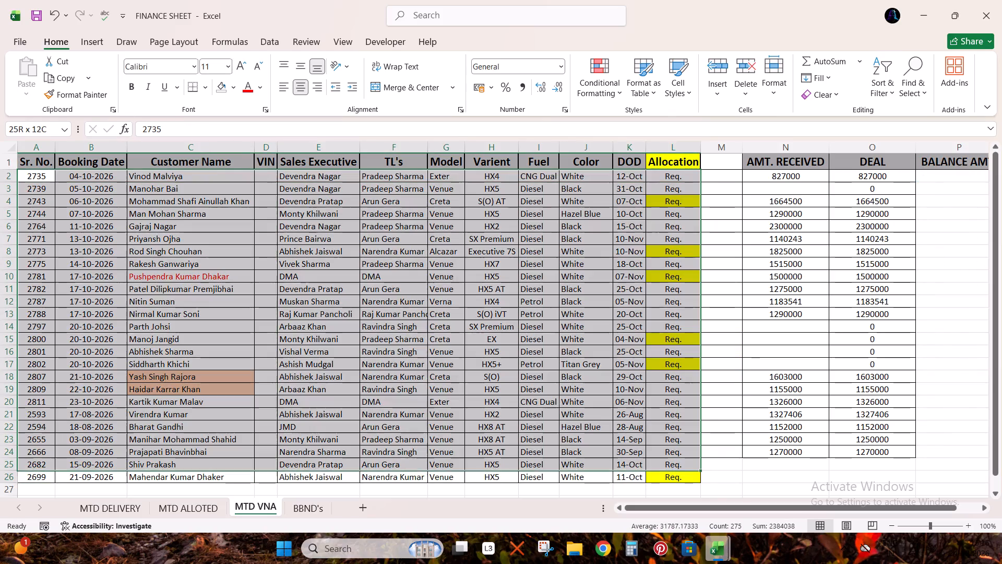
{"action": "left_click", "coordinate": [217, 89]}
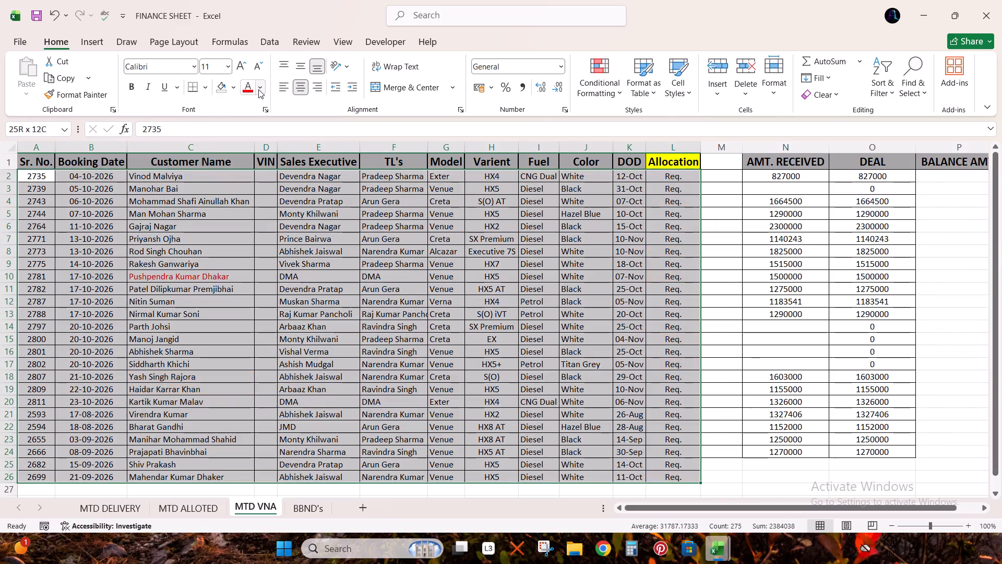
Set the font color of booking rows A2:L26 to black and save the workbook.
{"action": "left_click", "coordinate": [258, 89]}
{"action": "left_click", "coordinate": [263, 125]}
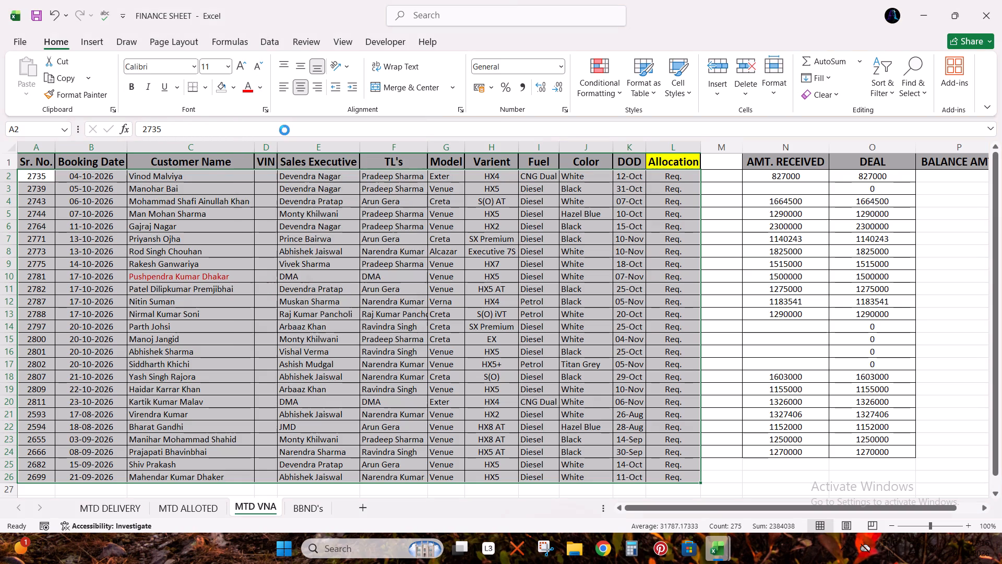
{"action": "key", "text": "ctrl+s"}
Copy the Deal values of the filtered Req. bookings from Book111 and paste them into MTD VNA at N2.
{"action": "key", "text": "Right"}
{"action": "key", "text": "Up"}
{"action": "key", "text": "Right"}
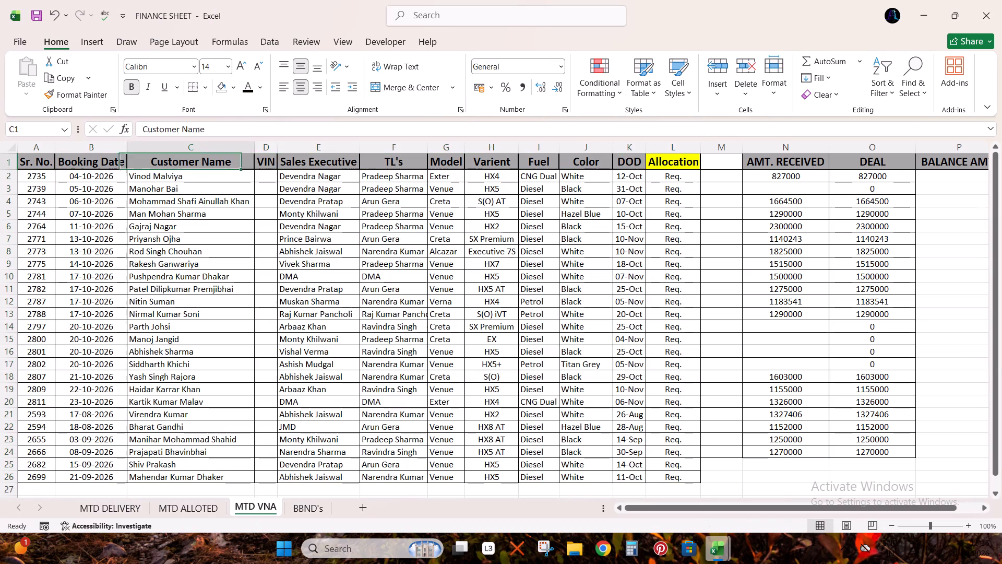
{"action": "key", "text": "Right"}
{"action": "key", "text": "Right"}
{"action": "key", "text": "Right"}
{"action": "key", "text": "ctrl+Right"}
{"action": "key", "text": "Right"}
{"action": "key", "text": "Right"}
{"action": "key", "text": "Down"}
{"action": "key", "text": "alt+Tab"}
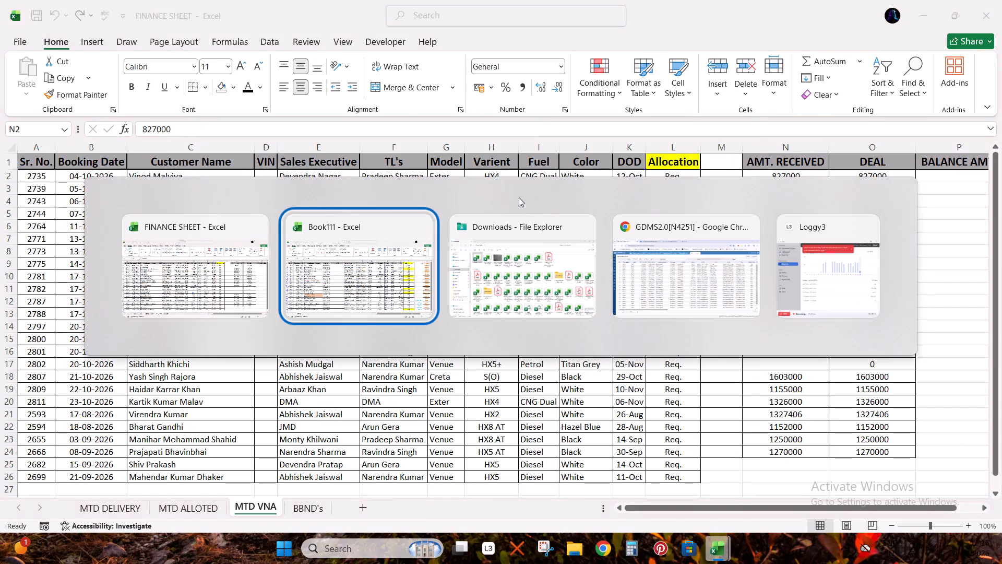
{"action": "key", "text": "ctrl+Right"}
{"action": "key", "text": "ctrl+Right"}
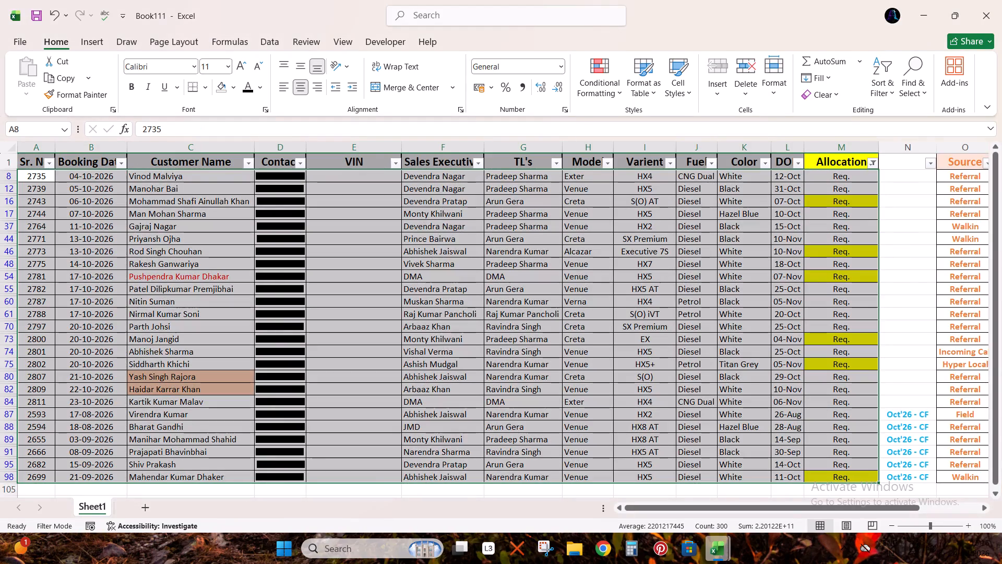
{"action": "key", "text": "Right"}
{"action": "key", "text": "Right"}
{"action": "key", "text": "ctrl+Right"}
{"action": "key", "text": "ctrl+Right"}
{"action": "key", "text": "Right"}
{"action": "key", "text": "Right"}
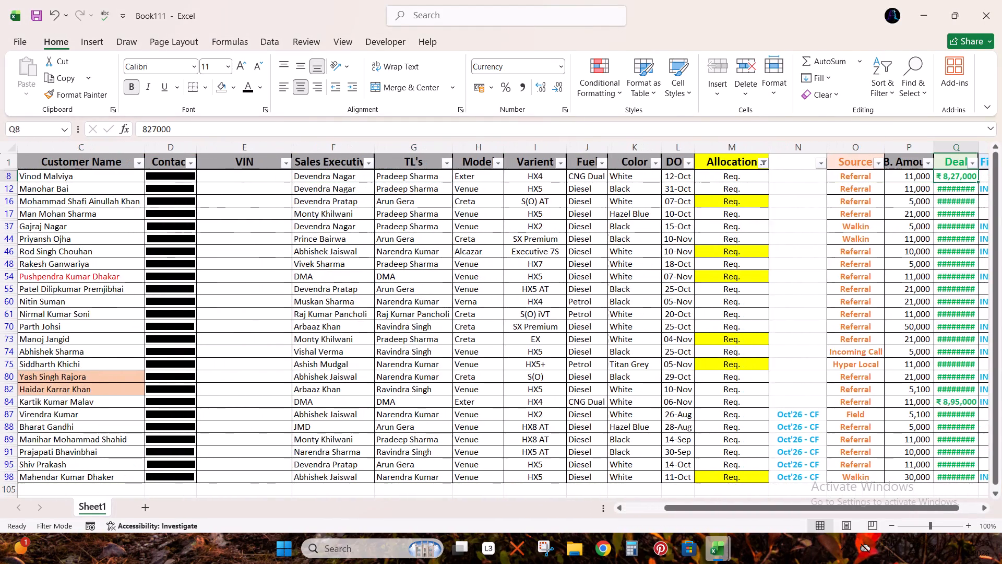
{"action": "key", "text": "ctrl+shift+Down"}
{"action": "key", "text": "ctrl+c"}
{"action": "key", "text": "alt+Tab"}
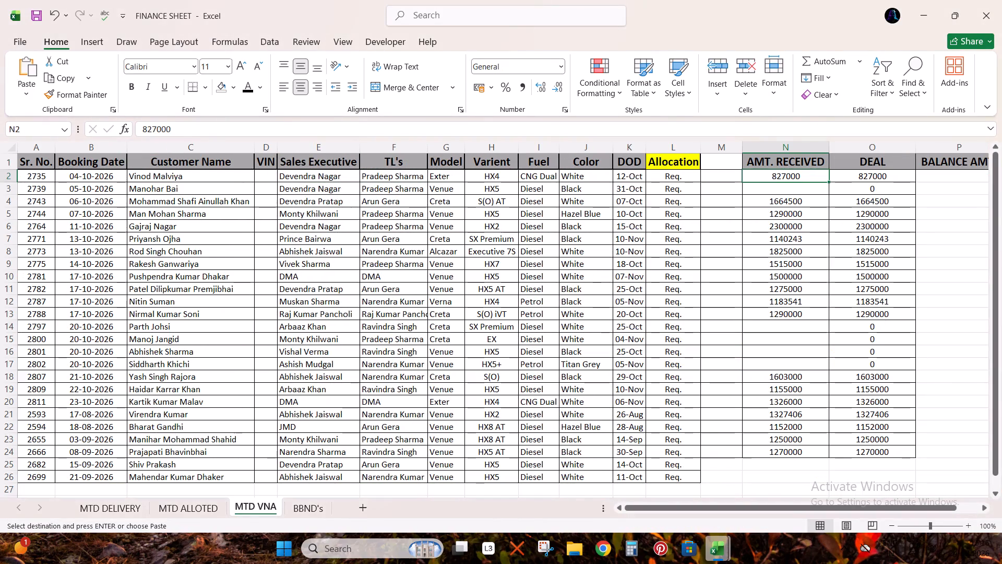
{"action": "key", "text": "ctrl+v"}
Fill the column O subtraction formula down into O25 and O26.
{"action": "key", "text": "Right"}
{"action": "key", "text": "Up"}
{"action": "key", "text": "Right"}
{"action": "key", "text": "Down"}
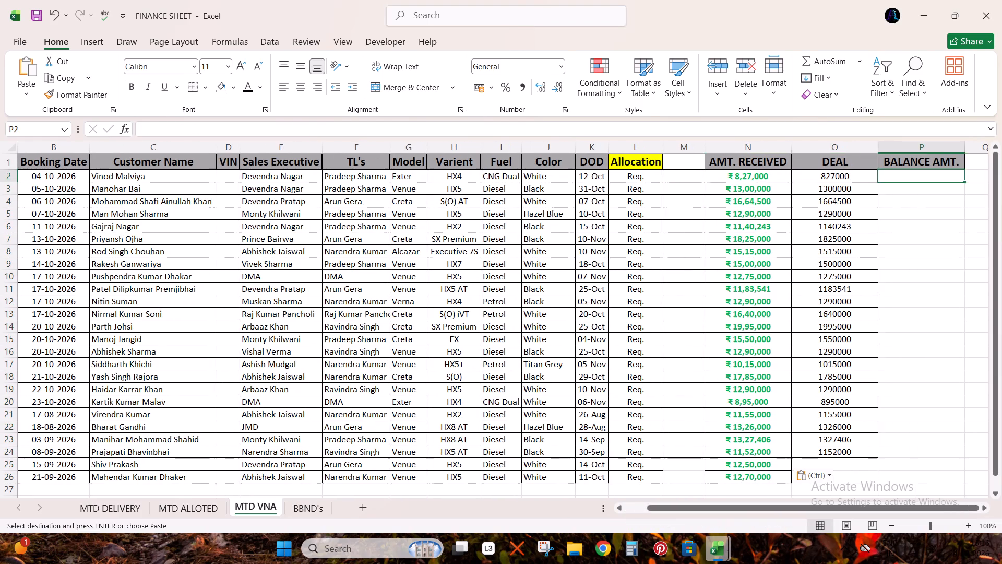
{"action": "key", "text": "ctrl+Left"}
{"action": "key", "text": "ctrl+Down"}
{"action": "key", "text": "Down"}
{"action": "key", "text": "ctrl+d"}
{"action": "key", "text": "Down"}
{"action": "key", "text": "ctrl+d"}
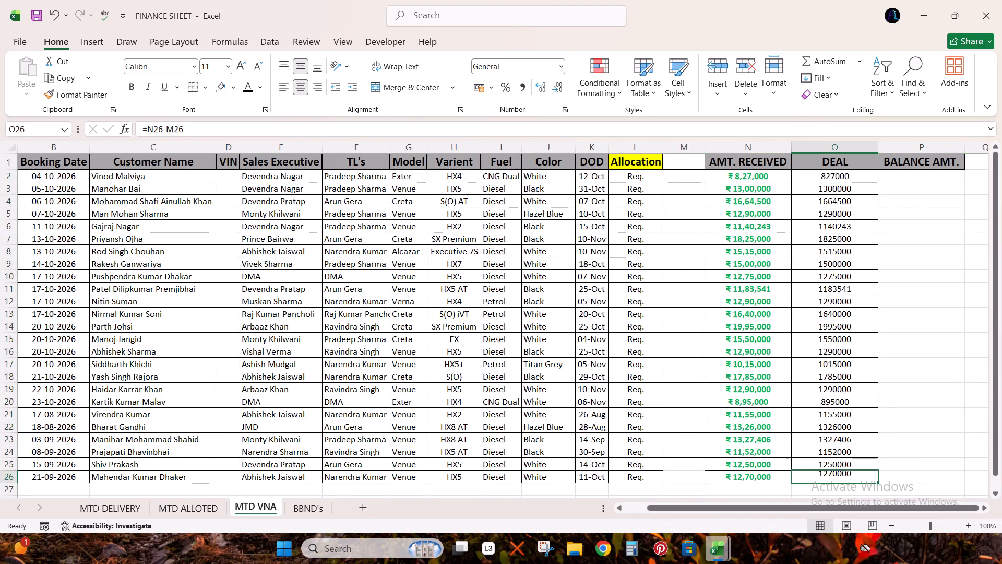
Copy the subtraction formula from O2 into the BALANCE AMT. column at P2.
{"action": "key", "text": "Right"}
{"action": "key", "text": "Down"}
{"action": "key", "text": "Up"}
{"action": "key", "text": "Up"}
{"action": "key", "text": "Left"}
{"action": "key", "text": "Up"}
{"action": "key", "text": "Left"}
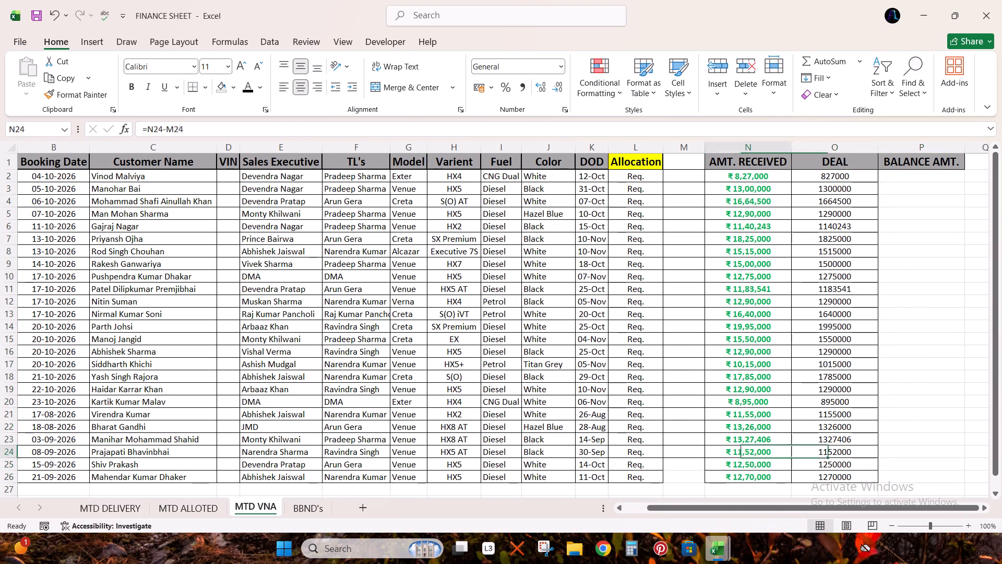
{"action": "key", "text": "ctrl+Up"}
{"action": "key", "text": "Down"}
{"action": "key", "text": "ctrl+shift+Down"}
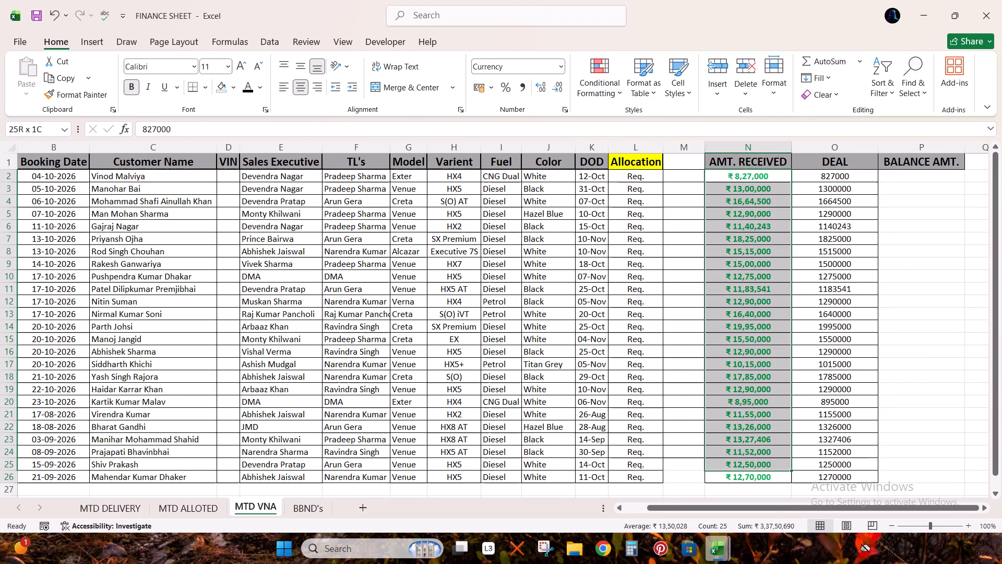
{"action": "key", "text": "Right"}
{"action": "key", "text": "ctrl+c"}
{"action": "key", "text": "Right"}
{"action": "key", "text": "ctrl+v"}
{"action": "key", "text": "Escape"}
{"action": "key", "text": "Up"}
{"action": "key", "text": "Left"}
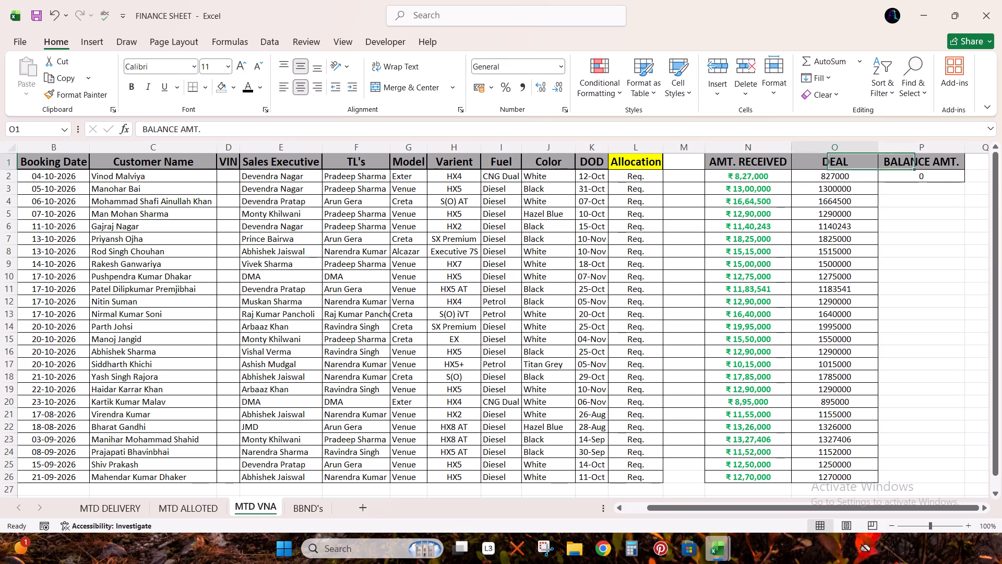
Move the deal values N2:N26 from the AMT. RECEIVED column to the DEAL column at O2.
{"action": "key", "text": "Down"}
{"action": "key", "text": "Down"}
{"action": "key", "text": "Left"}
{"action": "key", "text": "Up"}
{"action": "key", "text": "ctrl+shift+Down"}
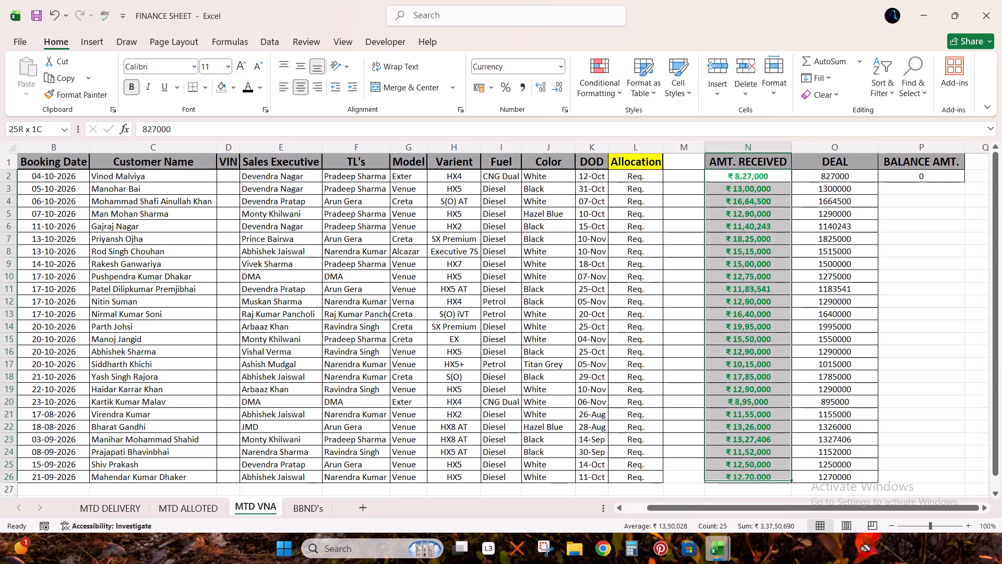
{"action": "key", "text": "ctrl+x"}
{"action": "key", "text": "Right"}
{"action": "key", "text": "ctrl+v"}
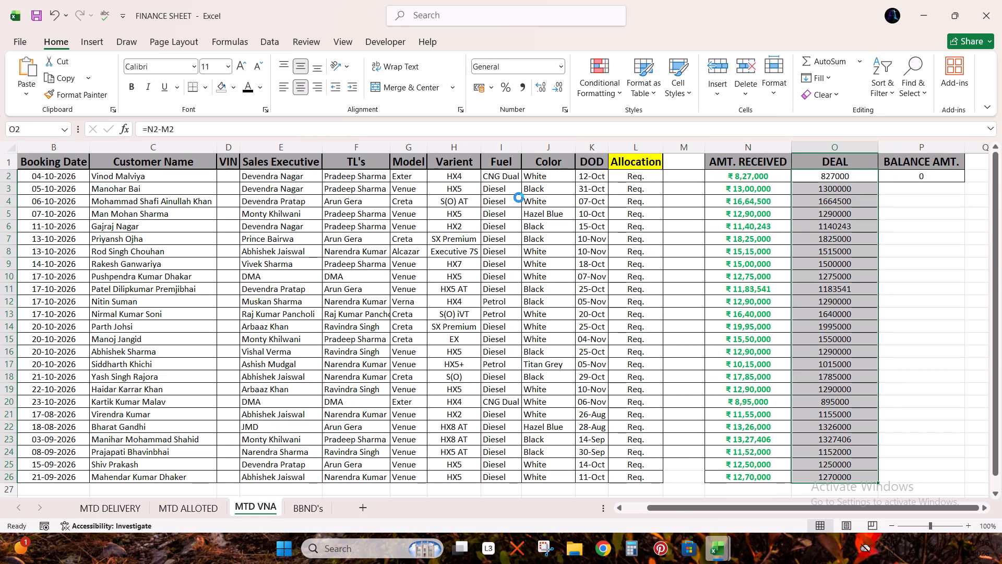
{"action": "key", "text": "Down"}
{"action": "key", "text": "Left"}
{"action": "key", "text": "Up"}
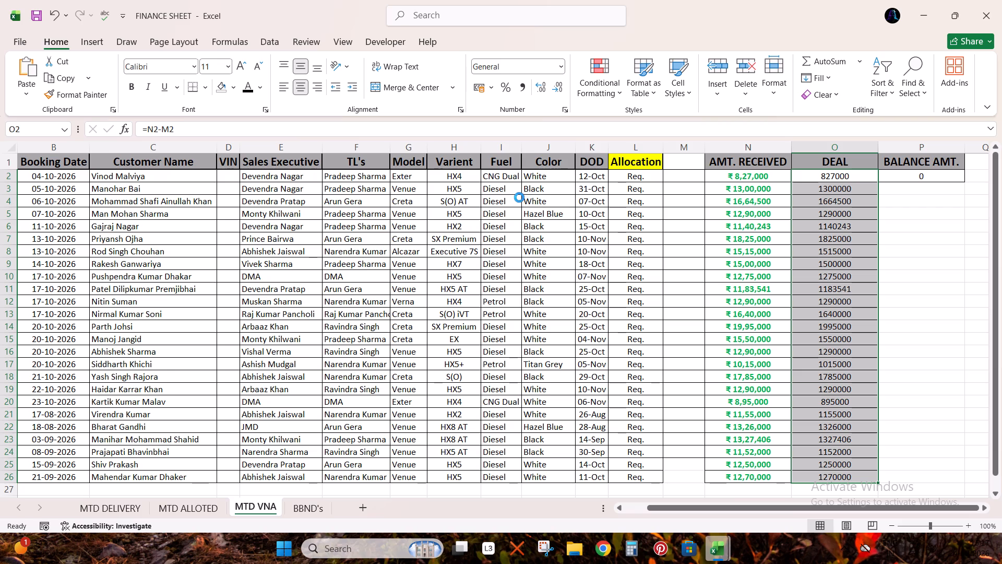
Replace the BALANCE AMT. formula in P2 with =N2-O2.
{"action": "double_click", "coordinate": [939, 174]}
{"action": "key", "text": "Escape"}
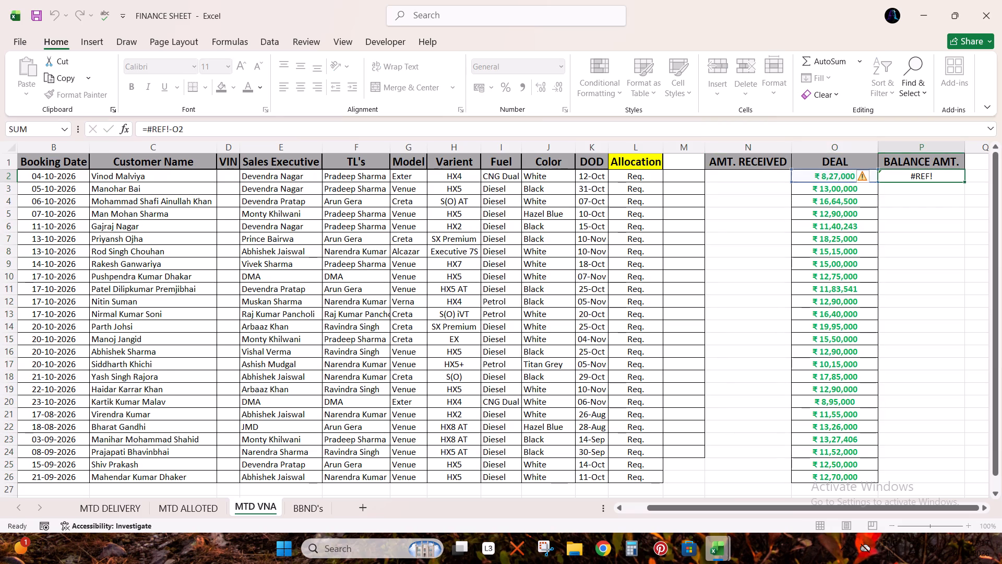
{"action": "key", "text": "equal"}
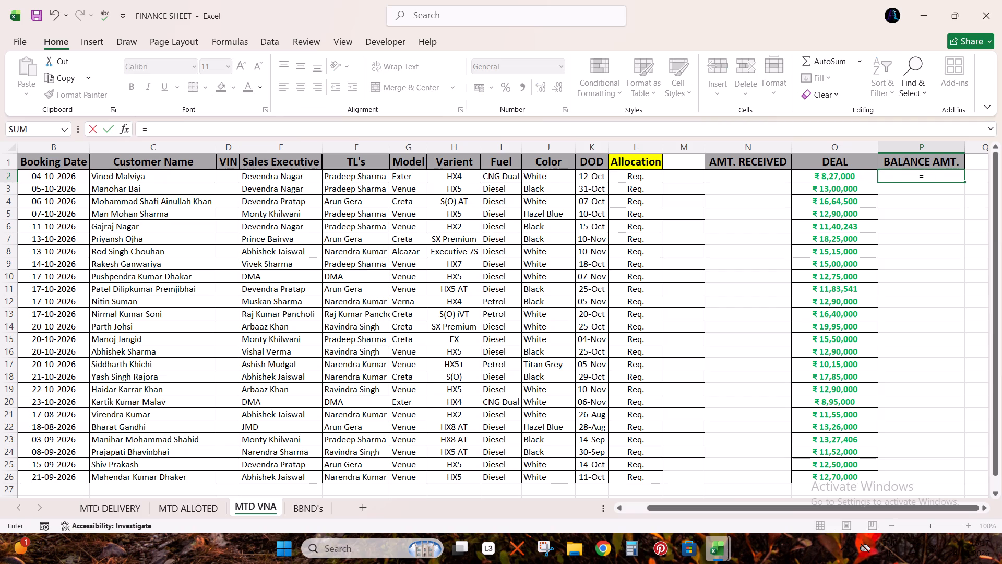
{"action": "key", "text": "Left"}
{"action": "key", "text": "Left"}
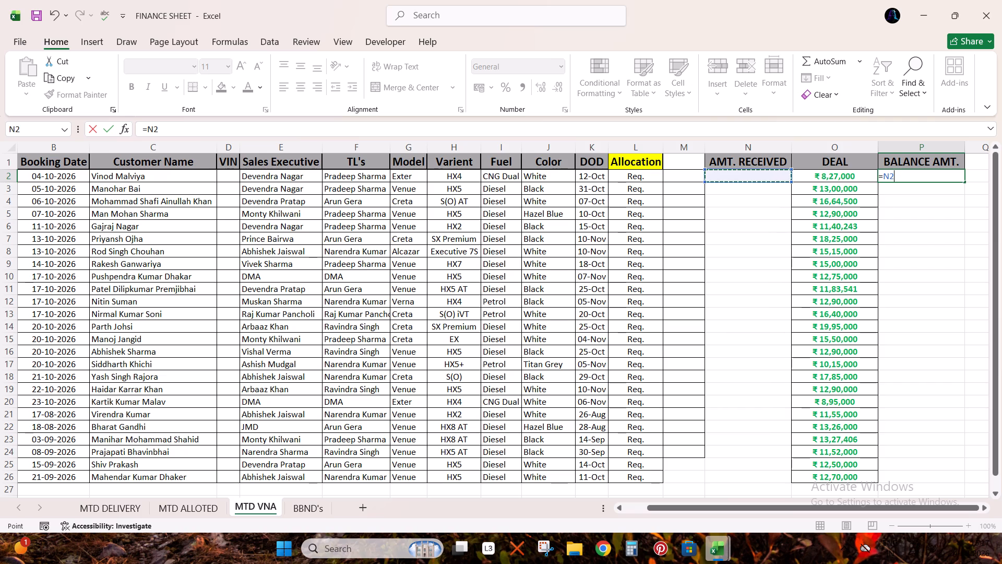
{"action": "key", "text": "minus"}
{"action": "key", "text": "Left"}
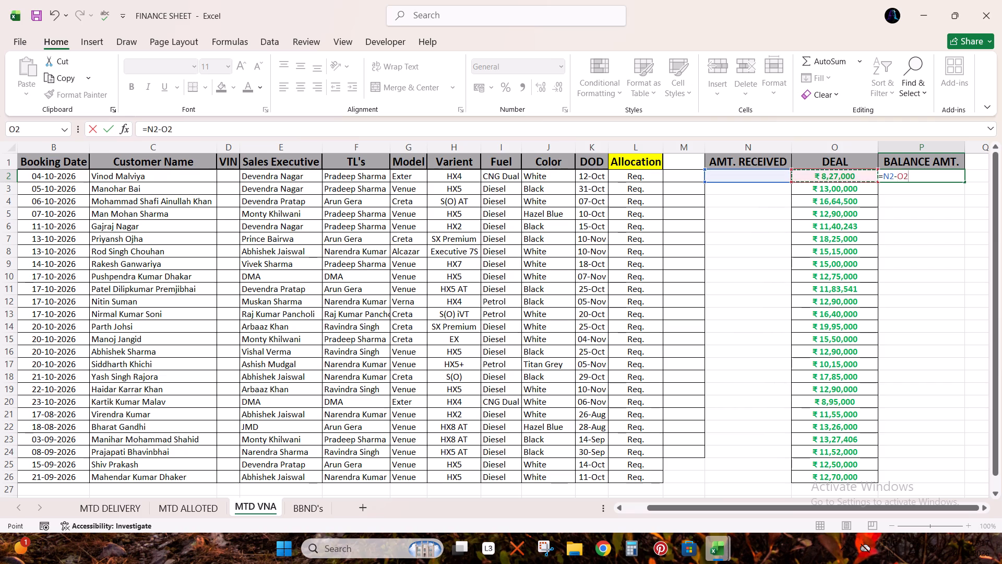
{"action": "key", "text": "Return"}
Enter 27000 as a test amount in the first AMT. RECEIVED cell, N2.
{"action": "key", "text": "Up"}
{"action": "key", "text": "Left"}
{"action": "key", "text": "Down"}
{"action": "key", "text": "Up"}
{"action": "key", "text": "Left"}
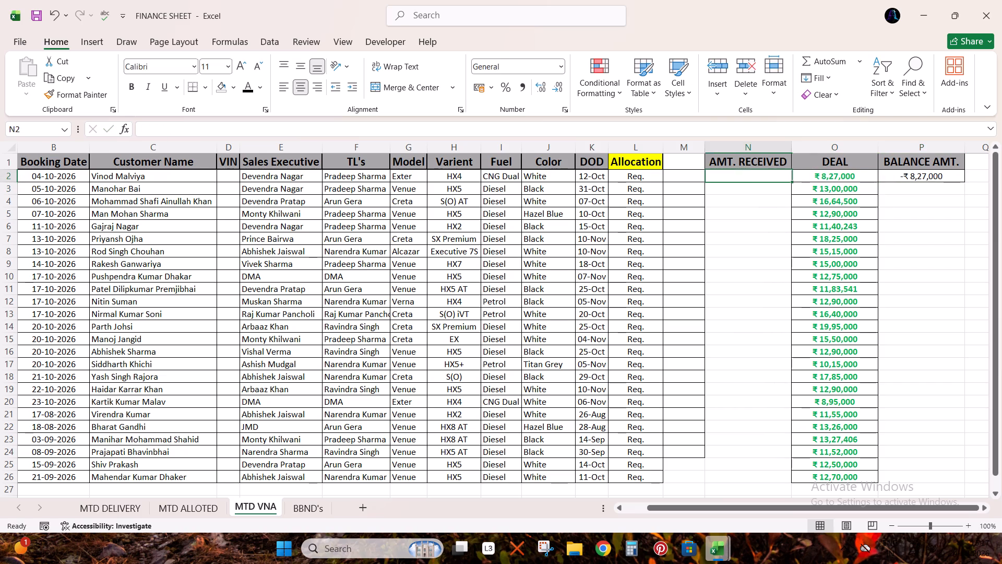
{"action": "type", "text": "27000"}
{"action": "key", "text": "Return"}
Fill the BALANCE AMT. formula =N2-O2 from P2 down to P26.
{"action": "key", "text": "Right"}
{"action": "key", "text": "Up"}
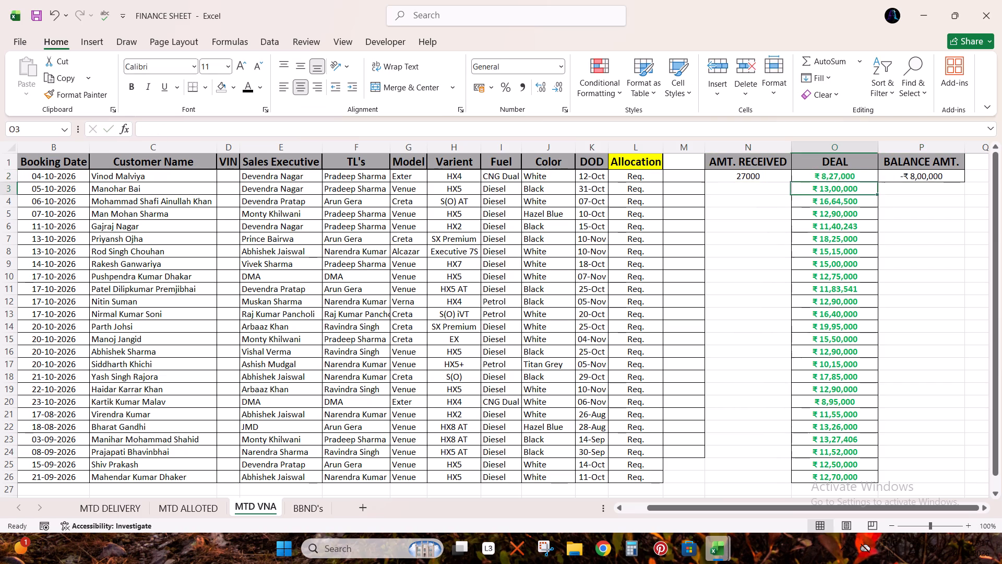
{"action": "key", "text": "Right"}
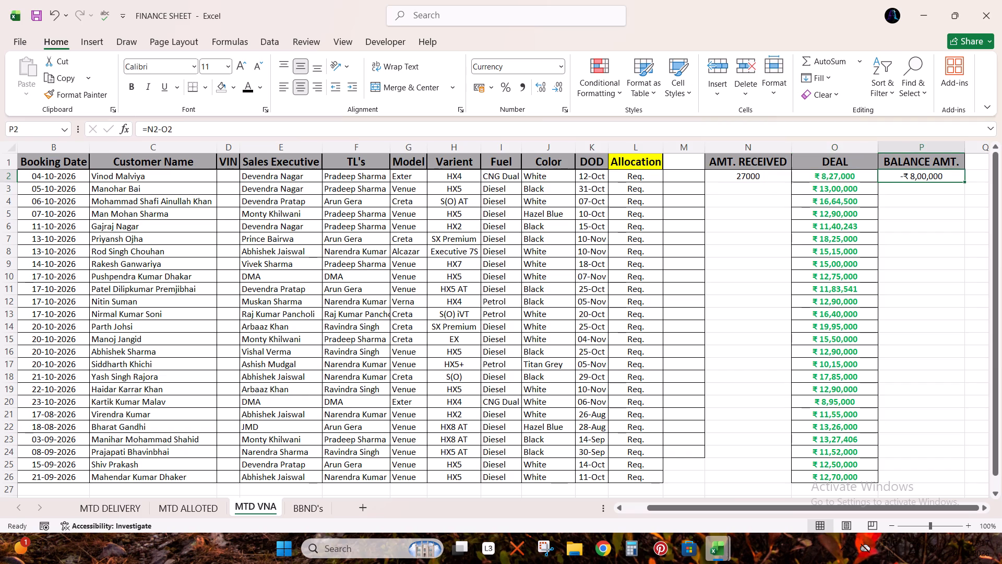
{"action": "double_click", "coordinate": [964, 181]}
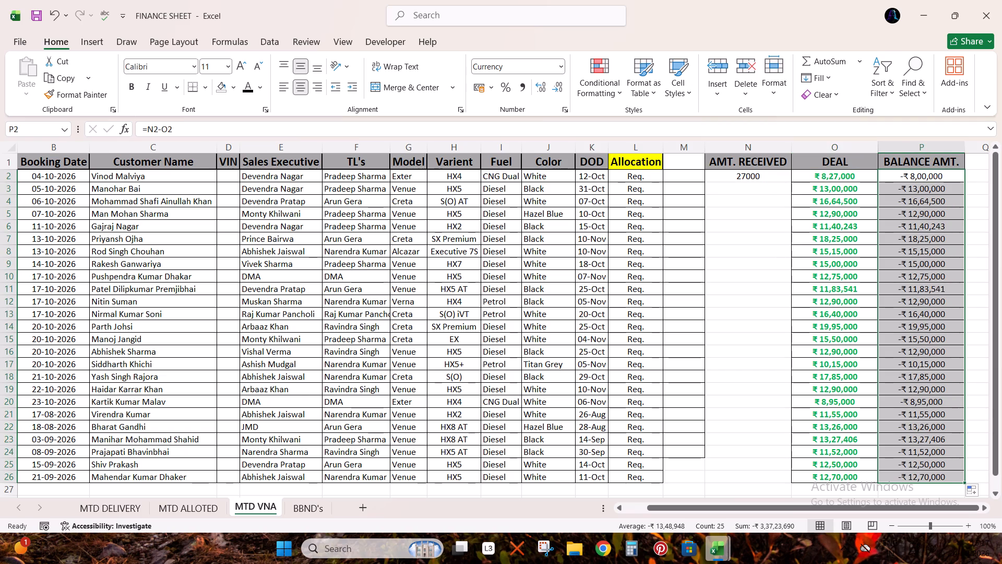
Change the BALANCE AMT. formula in P2 to DEAL minus AMT. RECEIVED, =O2-N2.
{"action": "key", "text": "Up"}
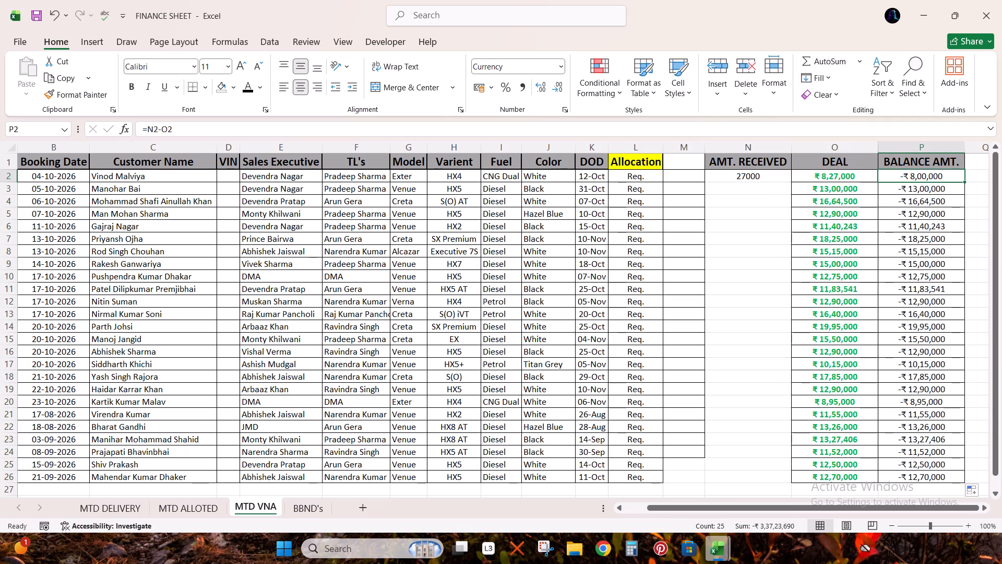
{"action": "key", "text": "equal"}
{"action": "key", "text": "Left"}
{"action": "key", "text": "minus"}
{"action": "key", "text": "Left"}
{"action": "key", "text": "Left"}
{"action": "key", "text": "Return"}
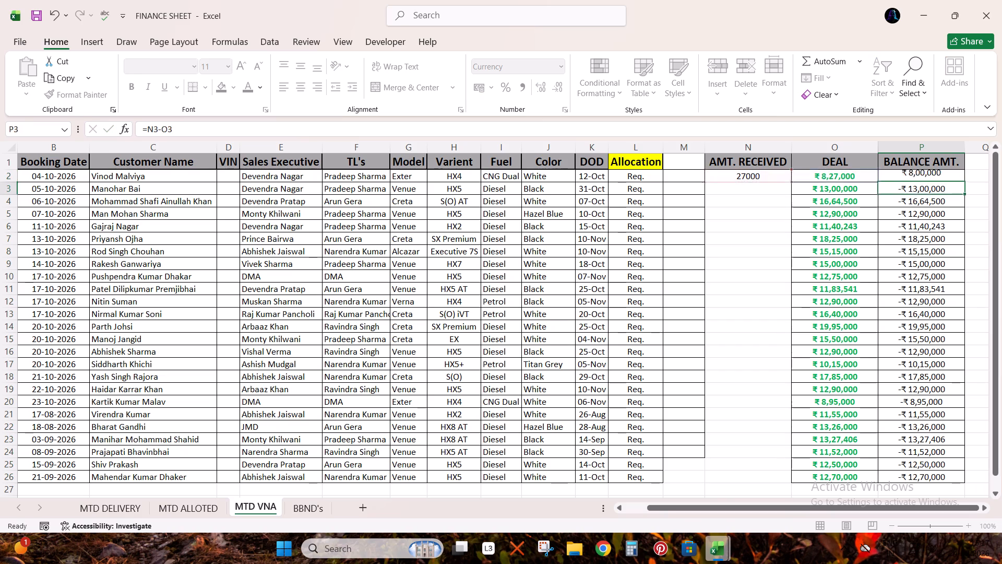
{"action": "key", "text": "Up"}
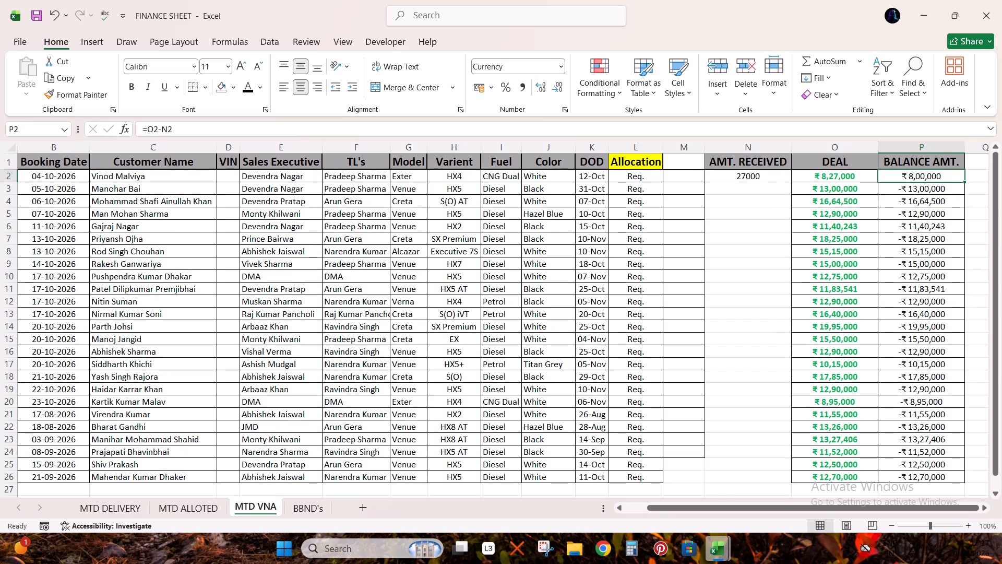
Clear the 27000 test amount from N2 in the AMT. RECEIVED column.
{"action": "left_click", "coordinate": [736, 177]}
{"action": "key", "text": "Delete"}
Fill the BALANCE AMT. formula =O2-N2 from P2 down to P26.
{"action": "key", "text": "Right"}
{"action": "key", "text": "Down"}
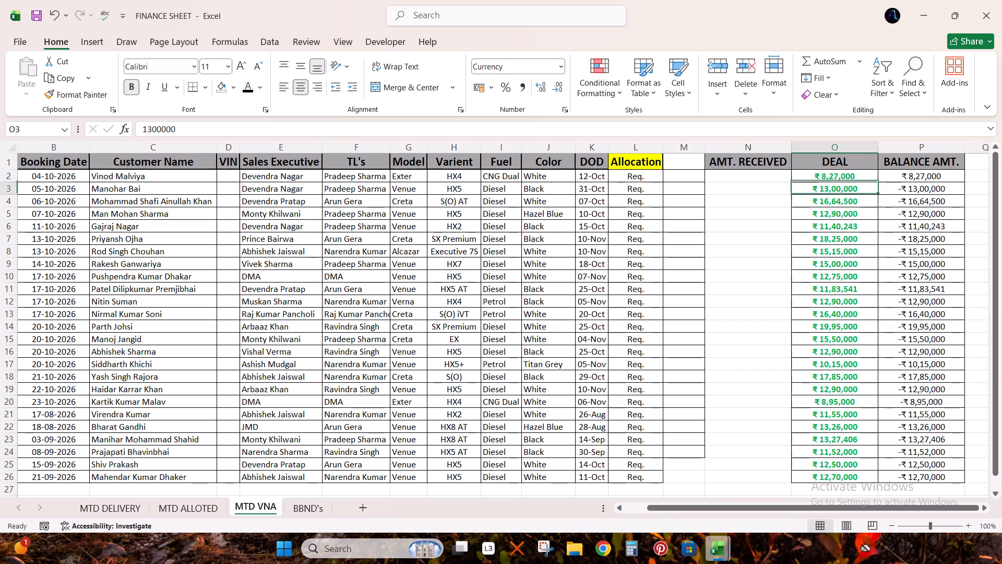
{"action": "key", "text": "Right"}
{"action": "key", "text": "Up"}
{"action": "double_click", "coordinate": [964, 182]}
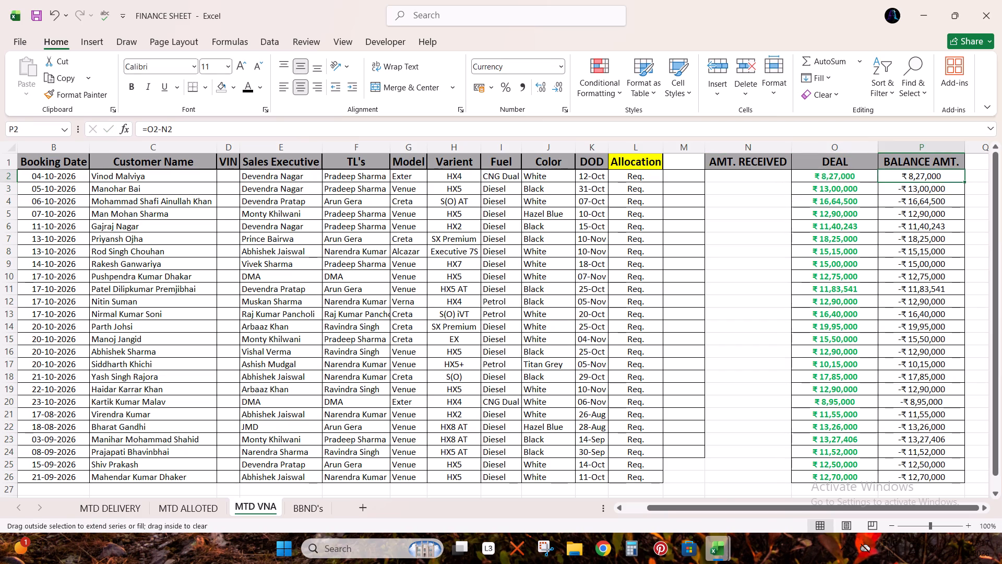
{"action": "scroll", "coordinate": [806, 244], "scroll_direction": "down", "scroll_amount": 2}
{"action": "scroll", "coordinate": [806, 244], "scroll_direction": "up", "scroll_amount": 2}
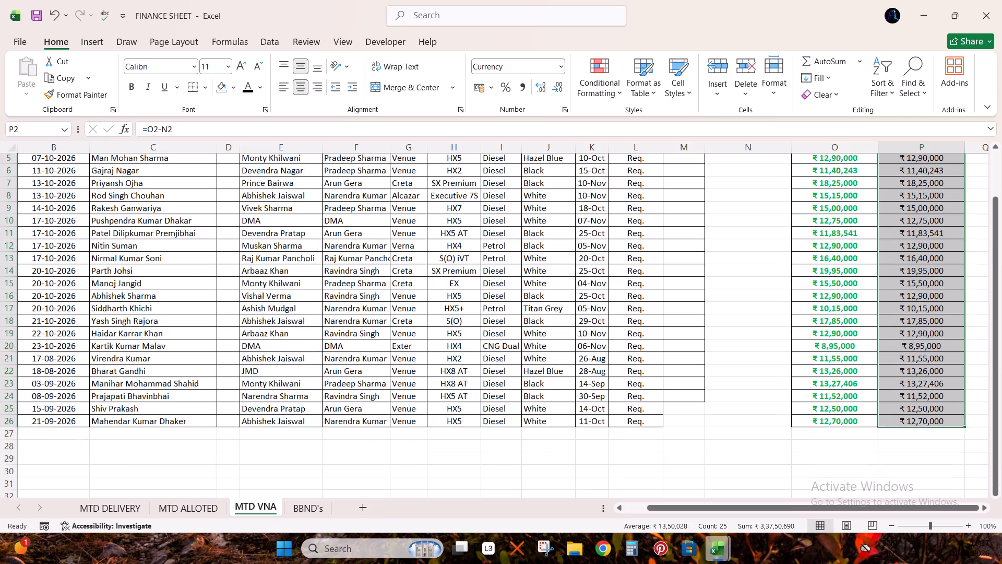
Return to cell A1 of the MTD VNA sheet and save the workbook.
{"action": "scroll", "coordinate": [806, 244], "scroll_direction": "up", "scroll_amount": 3}
{"action": "left_click", "coordinate": [615, 251]}
{"action": "key", "text": "ctrl+Up"}
{"action": "key", "text": "ctrl+Left"}
{"action": "key", "text": "ctrl+Up"}
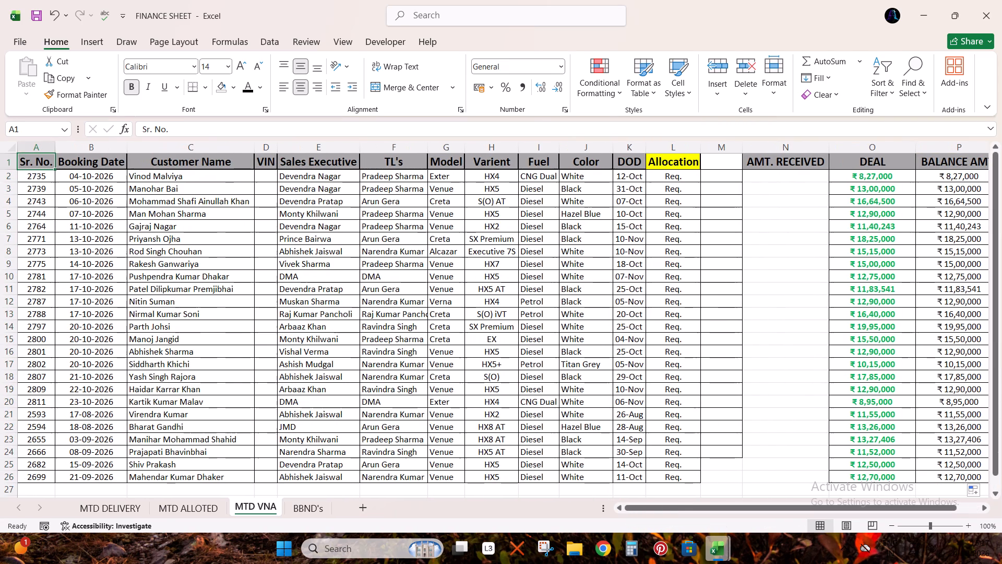
{"action": "key", "text": "ctrl+s"}
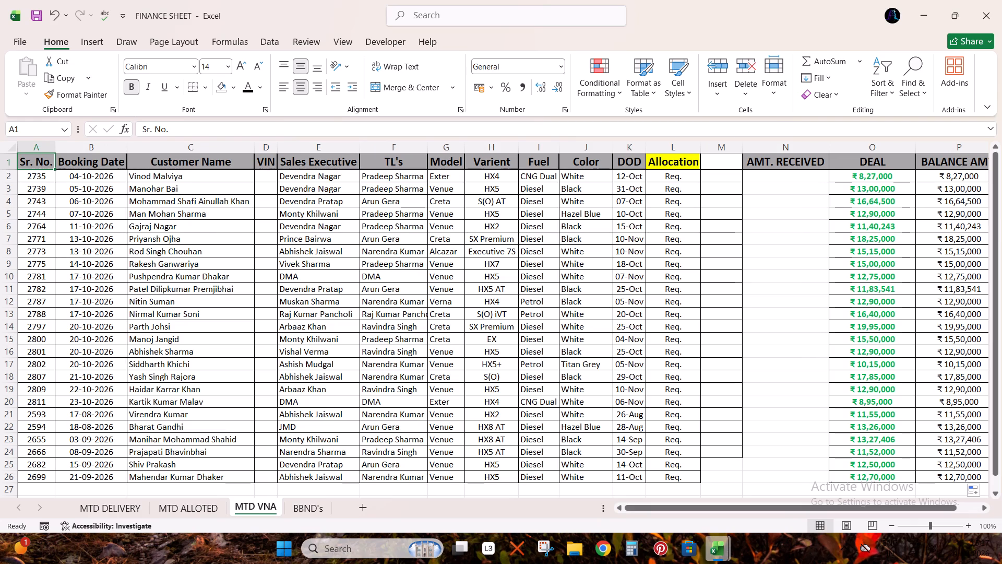
Remove the borders from blank column M by filling the borderless cell M25 upward to M1.
{"action": "scroll", "coordinate": [698, 347], "scroll_direction": "down", "scroll_amount": 1}
{"action": "scroll", "coordinate": [676, 348], "scroll_direction": "up", "scroll_amount": 8}
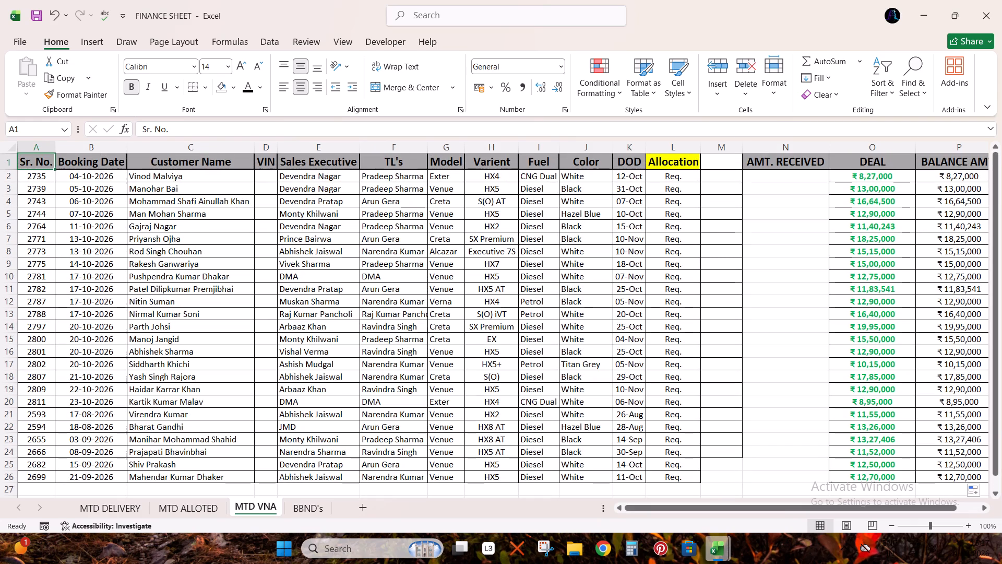
{"action": "left_click", "coordinate": [717, 464]}
{"action": "left_click_drag", "start_coordinate": [743, 471], "coordinate": [734, 106]}
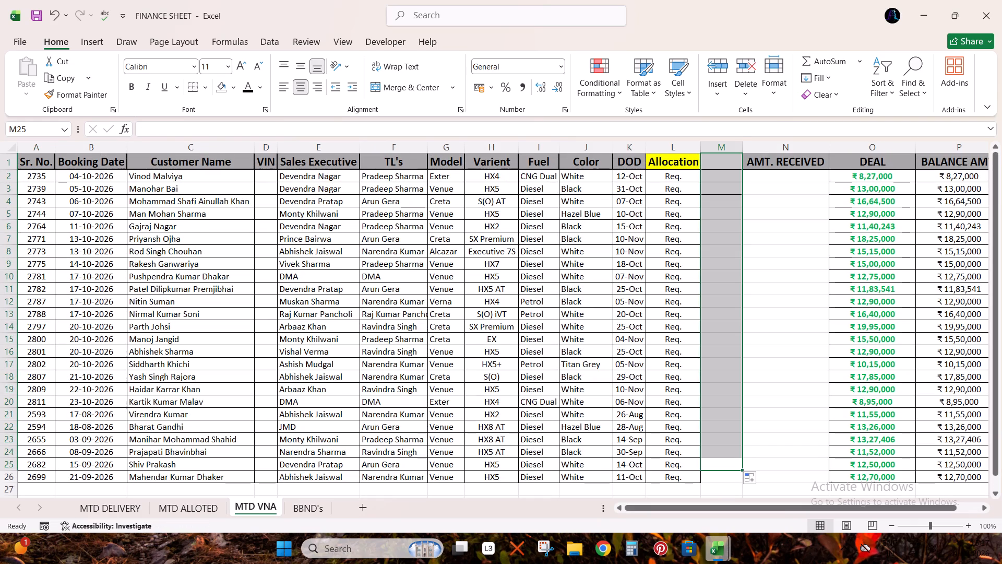
{"action": "left_click", "coordinate": [530, 310]}
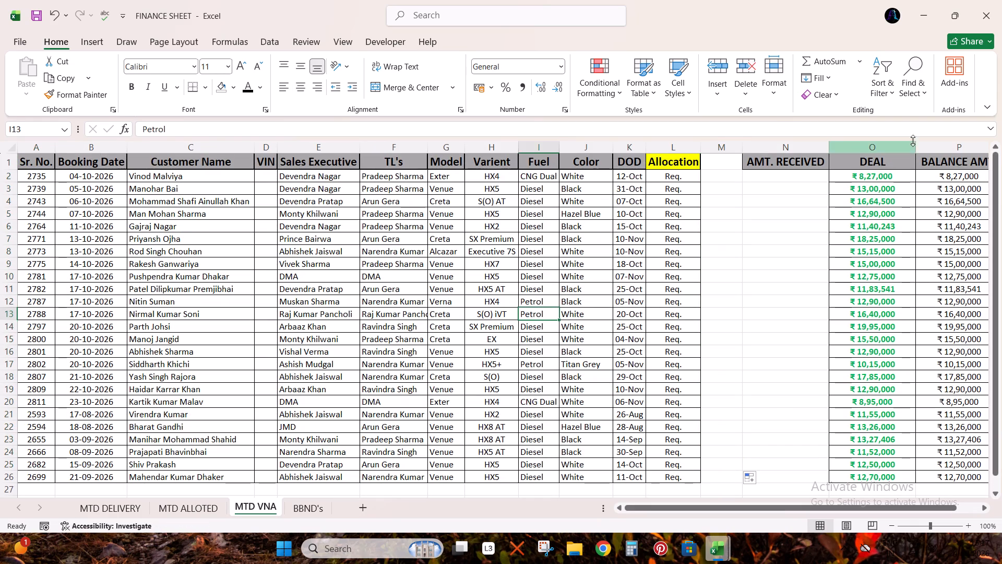
Copy the formatting of the BALANCE AMT. column onto the AMT. RECEIVED column, column N, and save the workbook.
{"action": "left_click", "coordinate": [926, 162]}
{"action": "left_click", "coordinate": [940, 152]}
{"action": "left_click", "coordinate": [70, 98]}
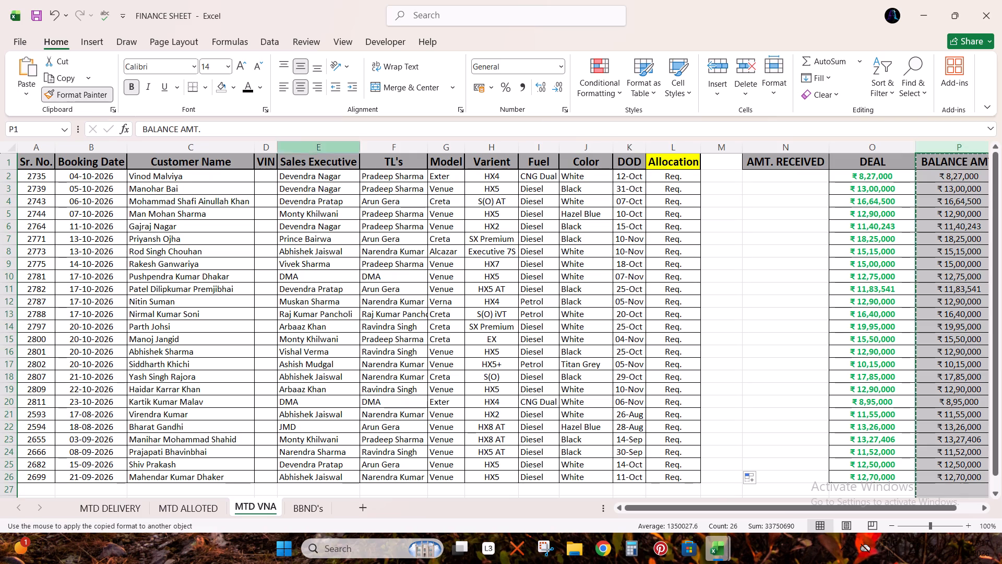
{"action": "left_click", "coordinate": [782, 150]}
{"action": "left_click", "coordinate": [581, 249]}
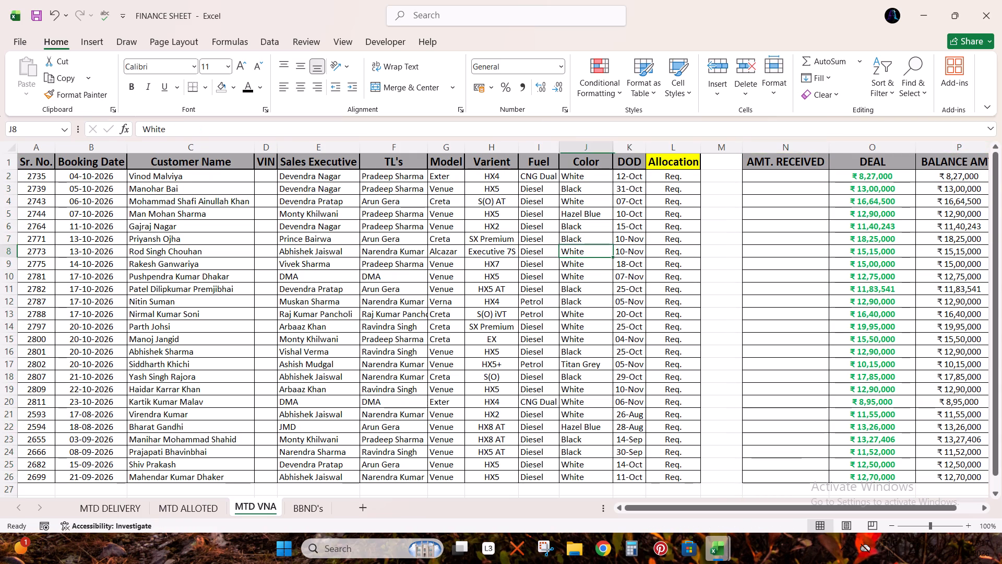
{"action": "key", "text": "ctrl+s"}
{"action": "left_click", "coordinate": [226, 315]}
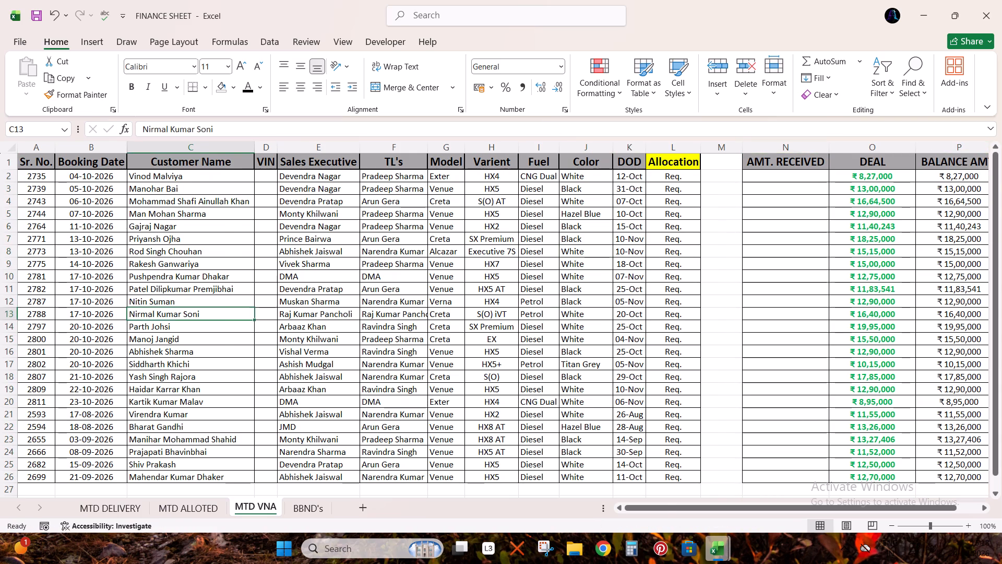
Renumber the Sr. No. column of the MTD ALLOTED sheet from 1 to 21 in A2 to A22 and save the workbook.
{"action": "key", "text": "ctrl+Page_Up"}
{"action": "key", "text": "ctrl+Up"}
{"action": "key", "text": "ctrl+Left"}
{"action": "key", "text": "Return"}
{"action": "key", "text": "1"}
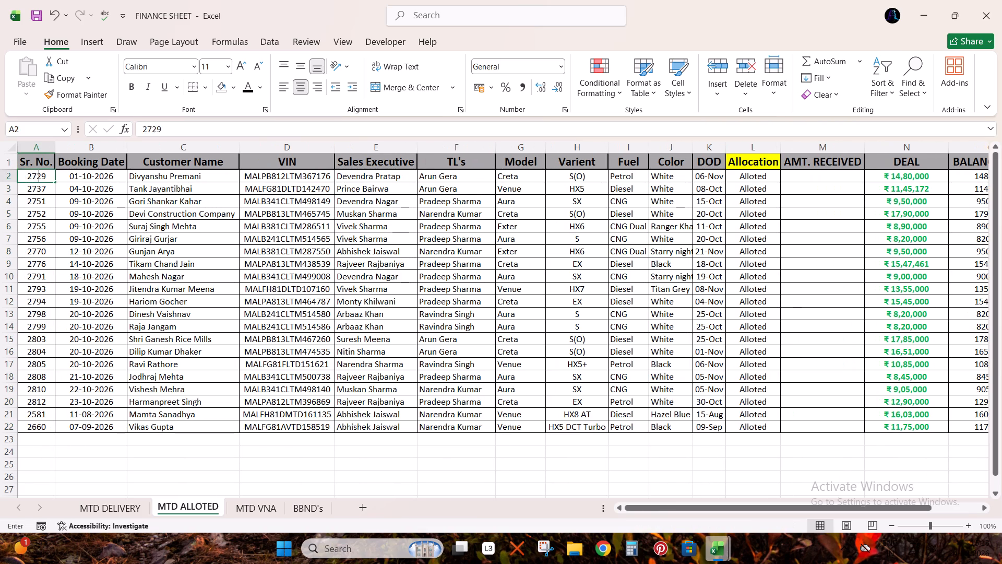
{"action": "key", "text": "Return"}
{"action": "key", "text": "2"}
{"action": "key", "text": "Up"}
{"action": "key", "text": "shift+Down"}
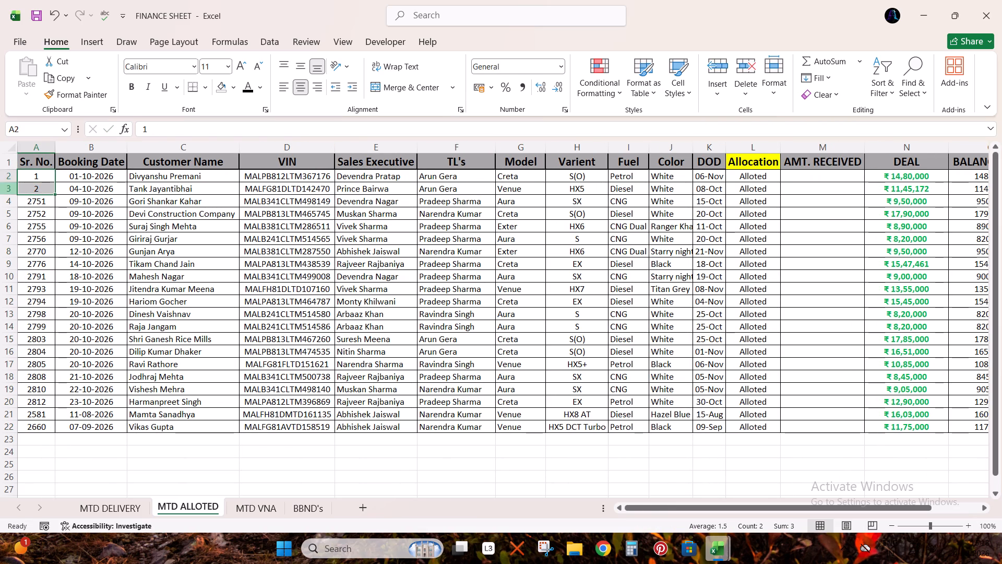
{"action": "double_click", "coordinate": [54, 195]}
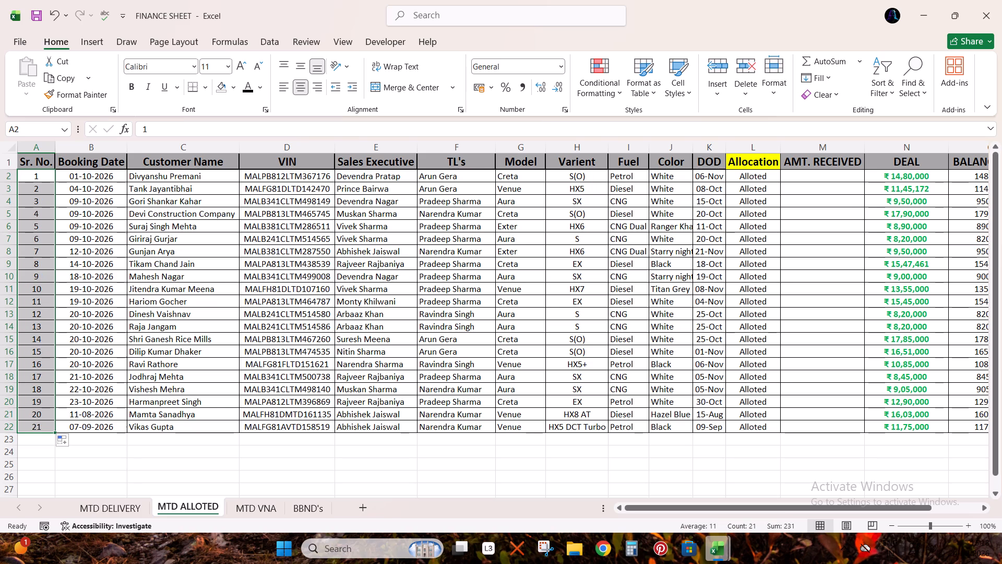
{"action": "key", "text": "ctrl+s"}
Enter 1 as the first Sr. No. in cell A2 of the MTD VNA sheet.
{"action": "key", "text": "ctrl+Page_Down"}
{"action": "key", "text": "ctrl+Up"}
{"action": "key", "text": "ctrl+Left"}
{"action": "key", "text": "Down"}
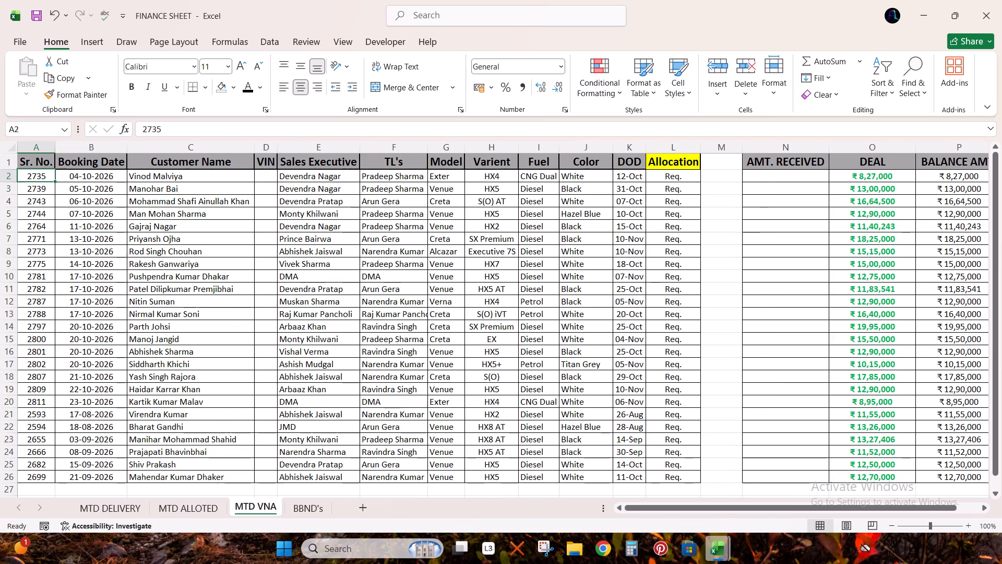
{"action": "key", "text": "1"}
{"action": "key", "text": "Return"}
{"action": "type", "text": "21"}
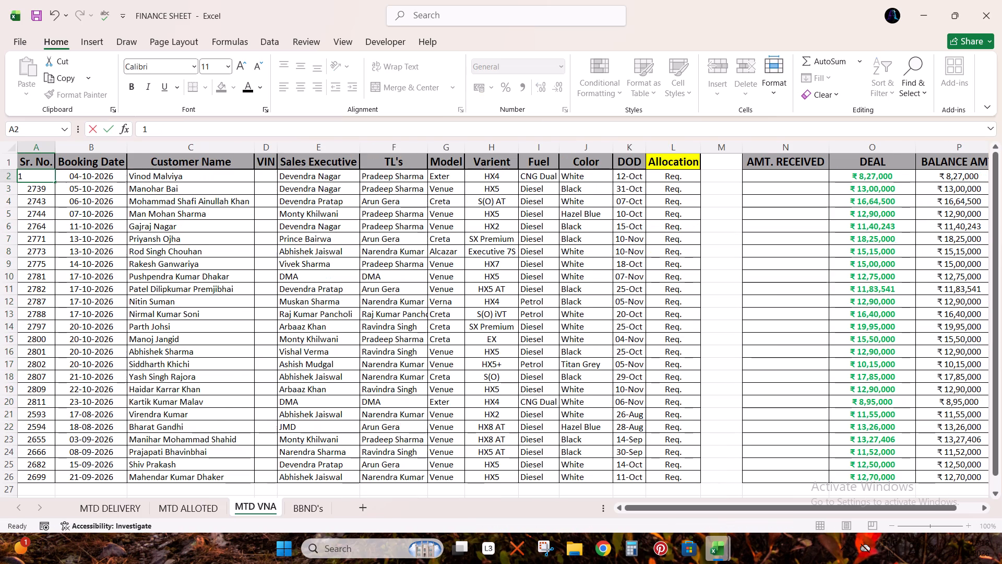
{"action": "key", "text": "Escape"}
{"action": "key", "text": "Escape"}
{"action": "key", "text": "Escape"}
{"action": "key", "text": "Escape"}
{"action": "key", "text": "Escape"}
{"action": "key", "text": "Escape"}
{"action": "key", "text": "Up"}
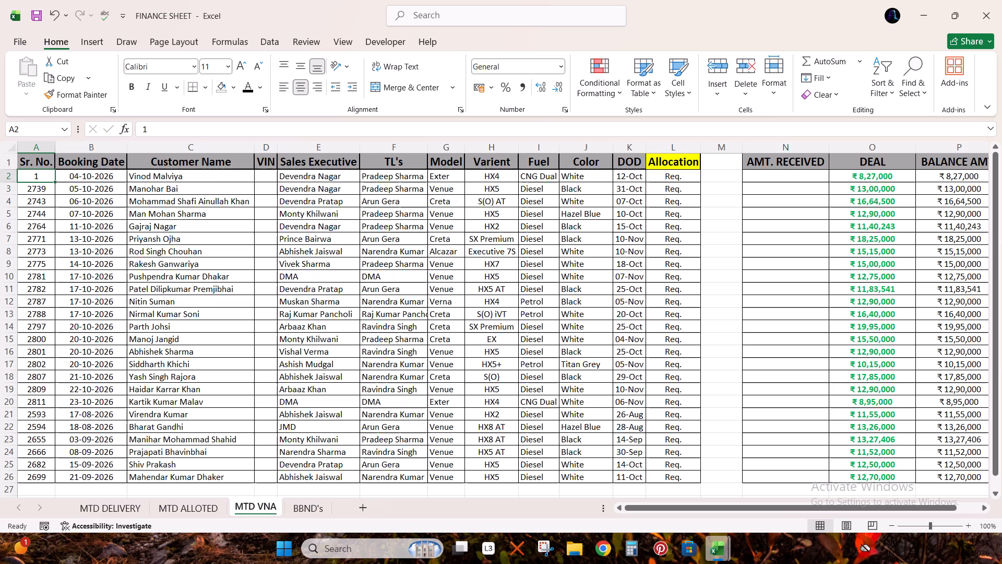
Enter 2 in A3 and fill the Sr. No. series down to 25 in A26 of MTD VNA, saving the workbook.
{"action": "left_click", "coordinate": [36, 191]}
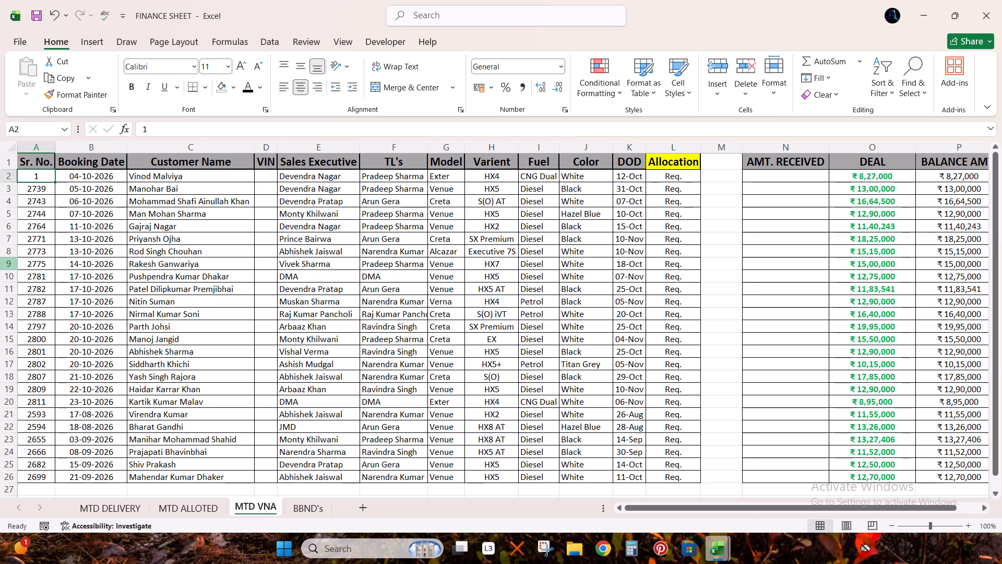
{"action": "key", "text": "Down"}
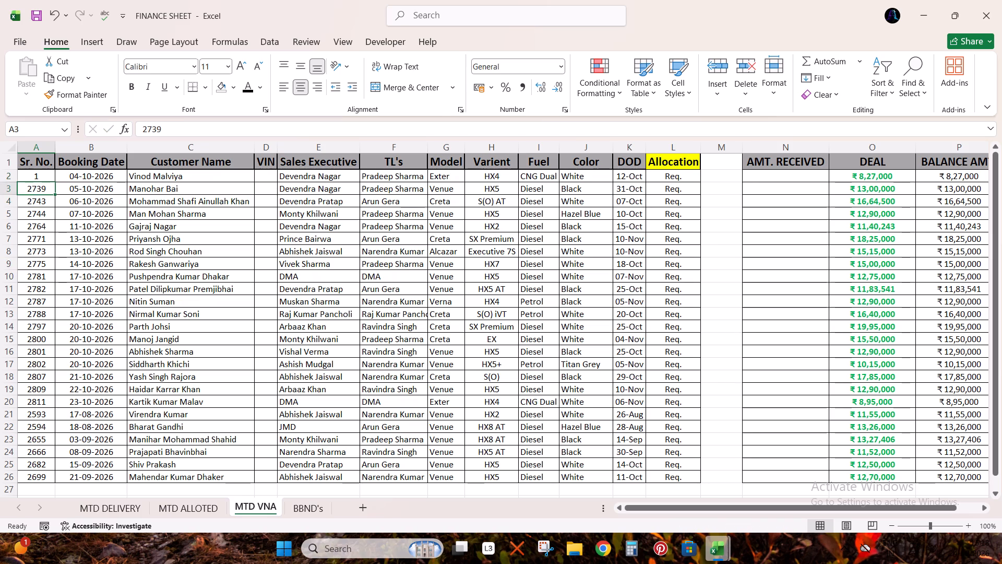
{"action": "key", "text": "2"}
{"action": "key", "text": "Up"}
{"action": "key", "text": "shift+Down"}
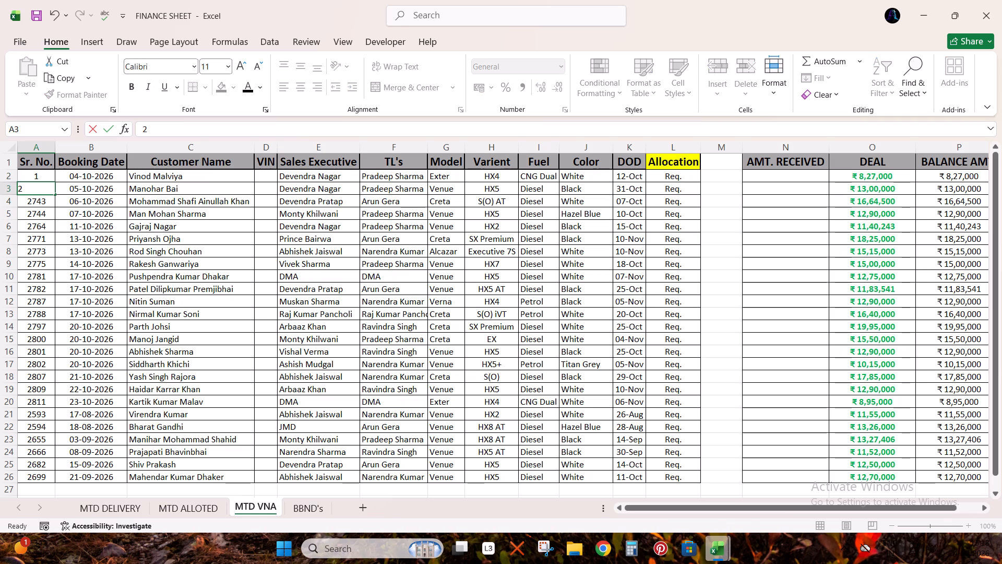
{"action": "left_click", "coordinate": [603, 548]}
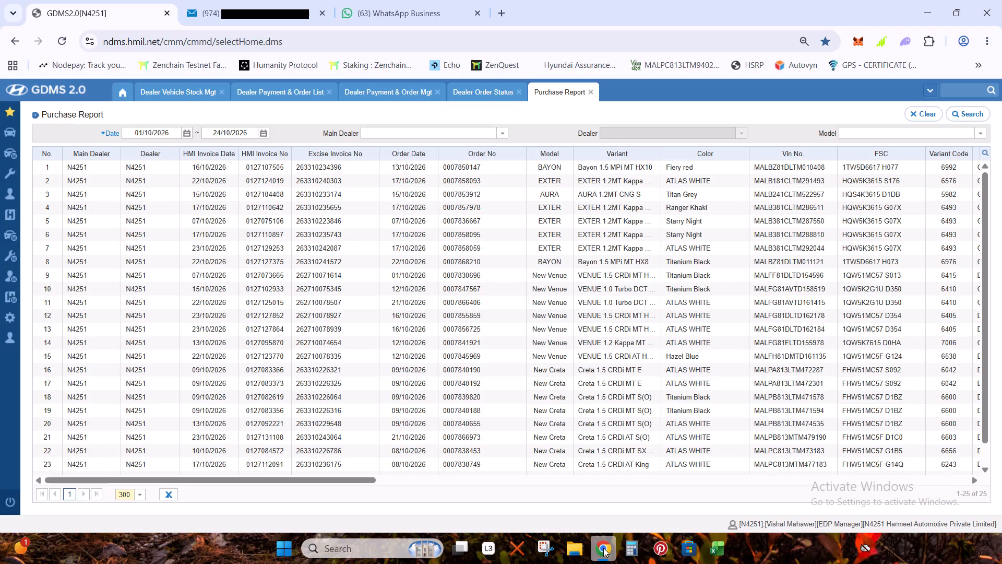
{"action": "left_click", "coordinate": [603, 548]}
{"action": "double_click", "coordinate": [55, 193]}
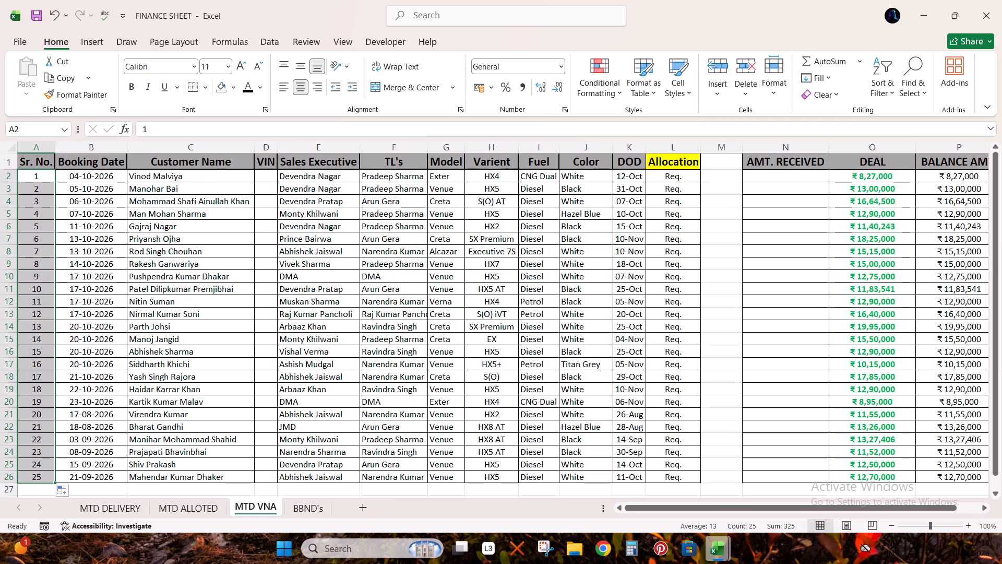
{"action": "left_click", "coordinate": [34, 10]}
Open the BBND's sheet of the FINANCE SHEET workbook.
{"action": "left_click", "coordinate": [309, 512]}
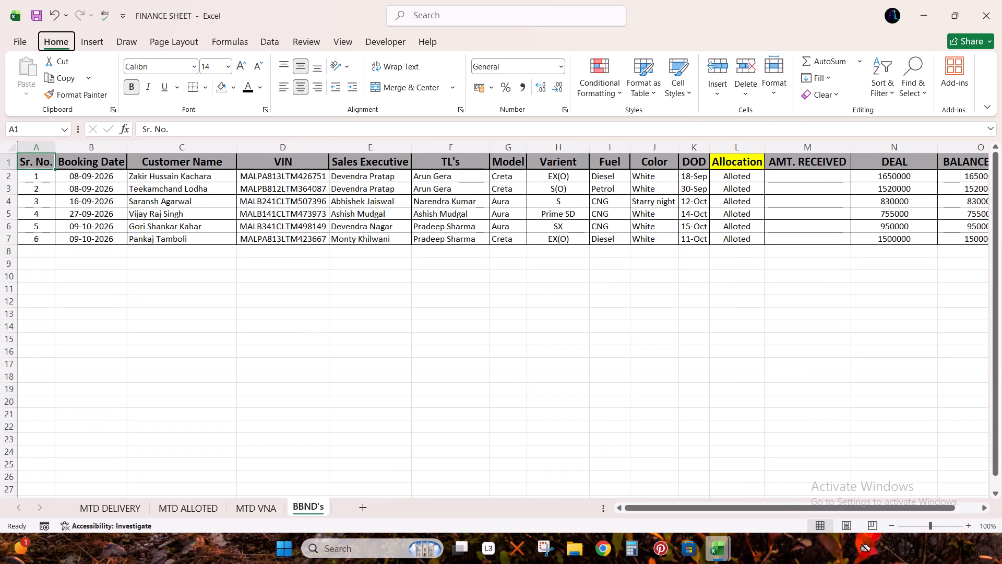
{"action": "scroll", "coordinate": [395, 310], "scroll_direction": "up", "scroll_amount": 5}
{"action": "left_click", "coordinate": [276, 279]}
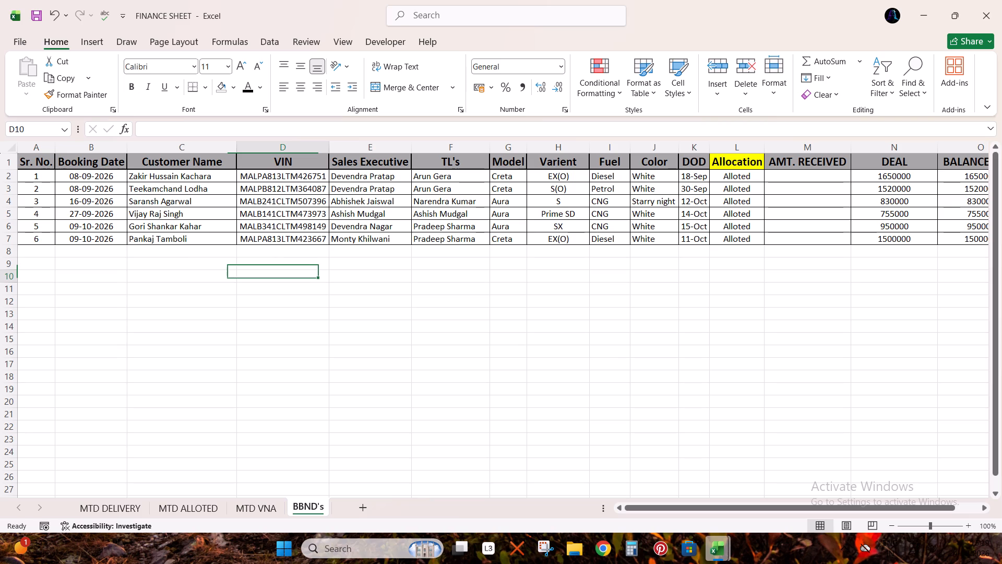
{"action": "key", "text": "alt+Tab"}
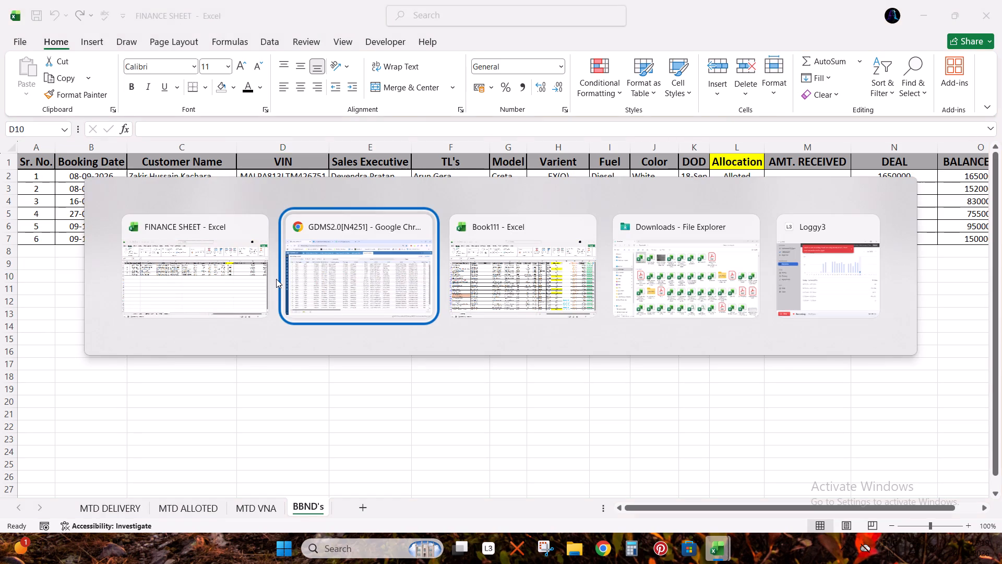
{"action": "key", "text": "alt+Tab"}
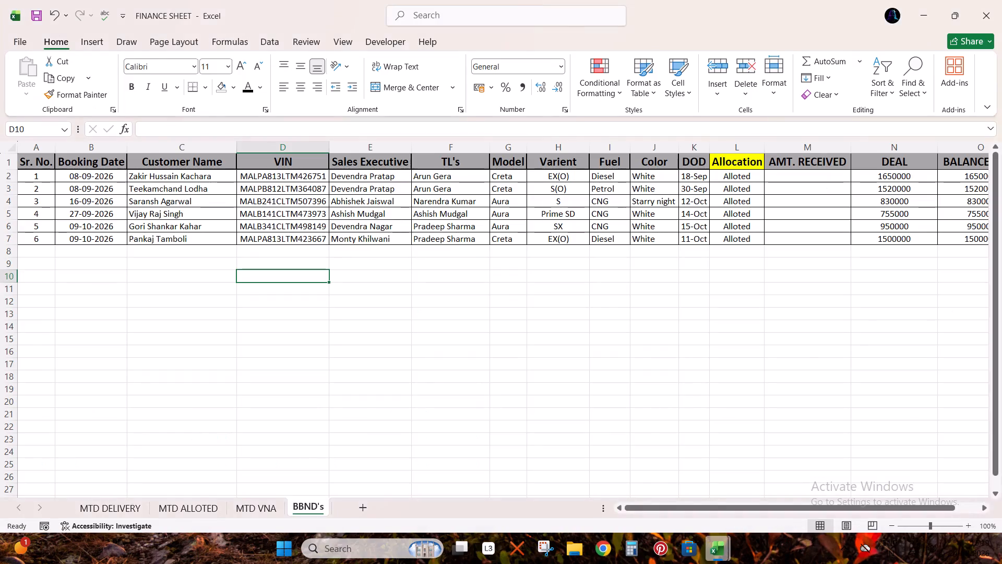
Open the Book - Copy - Copy workbook from the desktop and go to the October stock list on Sheet1.
{"action": "left_click", "coordinate": [1001, 563]}
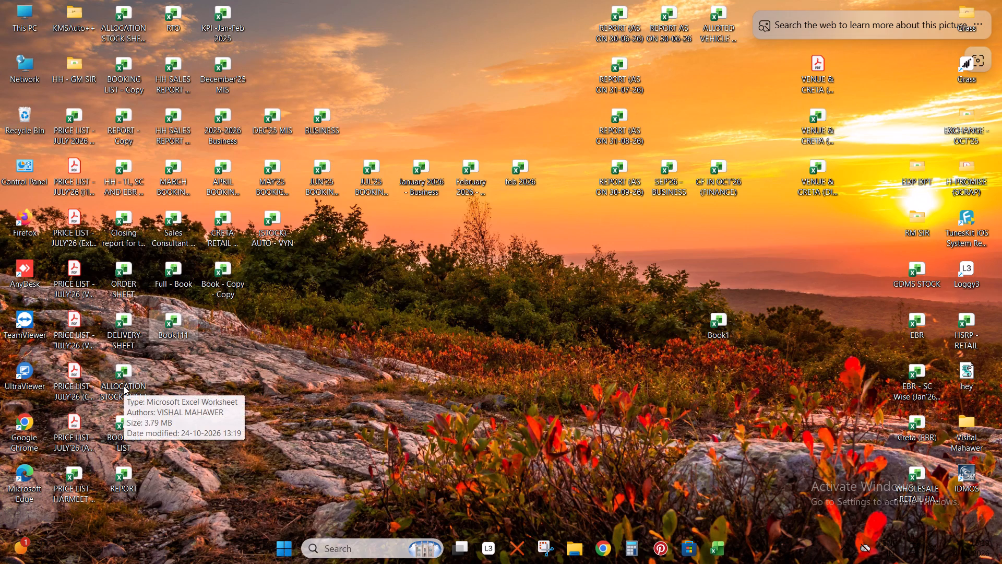
{"action": "double_click", "coordinate": [222, 278]}
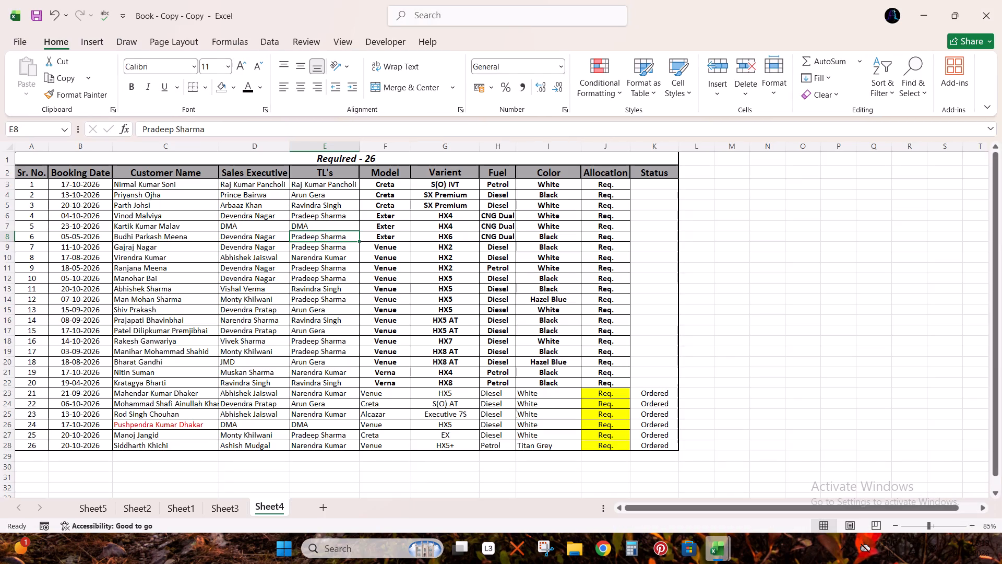
{"action": "left_click", "coordinate": [224, 519]}
{"action": "left_click", "coordinate": [226, 509]}
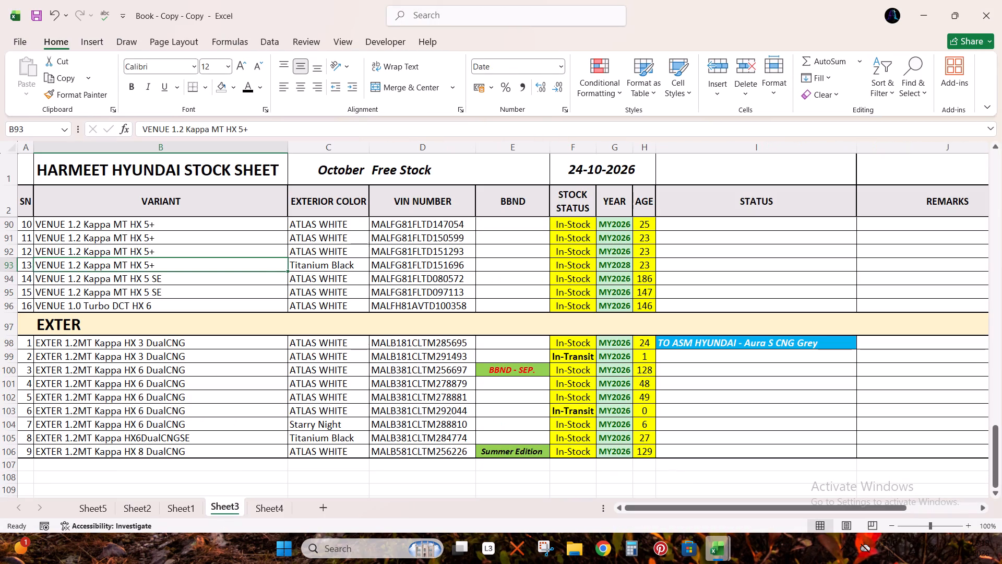
{"action": "left_click", "coordinate": [181, 509]}
{"action": "left_click", "coordinate": [506, 273]}
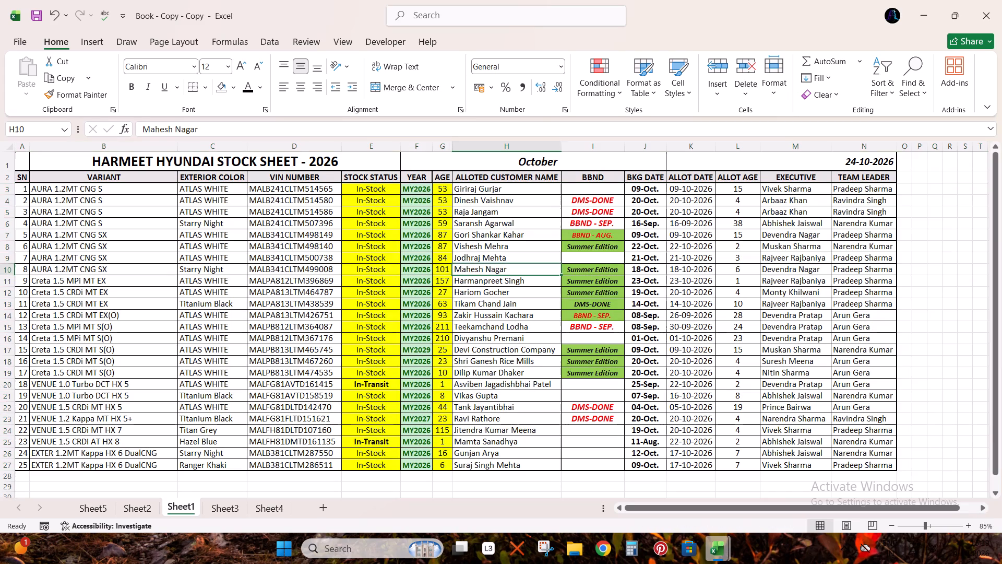
Add filters to the stock list's header row and filter the BBND column by the search text bbn.
{"action": "key", "text": "ctrl+Up"}
{"action": "key", "text": "Right"}
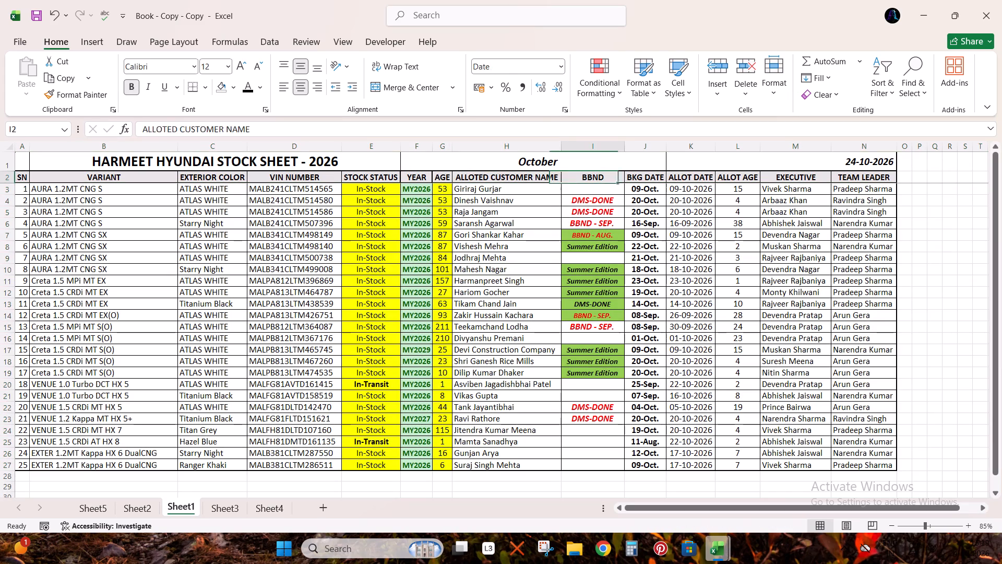
{"action": "key", "text": "Down"}
{"action": "key", "text": "Up"}
{"action": "key", "text": "ctrl+shift+l"}
{"action": "key", "text": "alt+Down"}
{"action": "key", "text": "Down"}
{"action": "key", "text": "Down"}
{"action": "key", "text": "Down"}
{"action": "key", "text": "Down"}
{"action": "key", "text": "Down"}
{"action": "key", "text": "Down"}
{"action": "key", "text": "Down"}
{"action": "key", "text": "Down"}
{"action": "key", "text": "Down"}
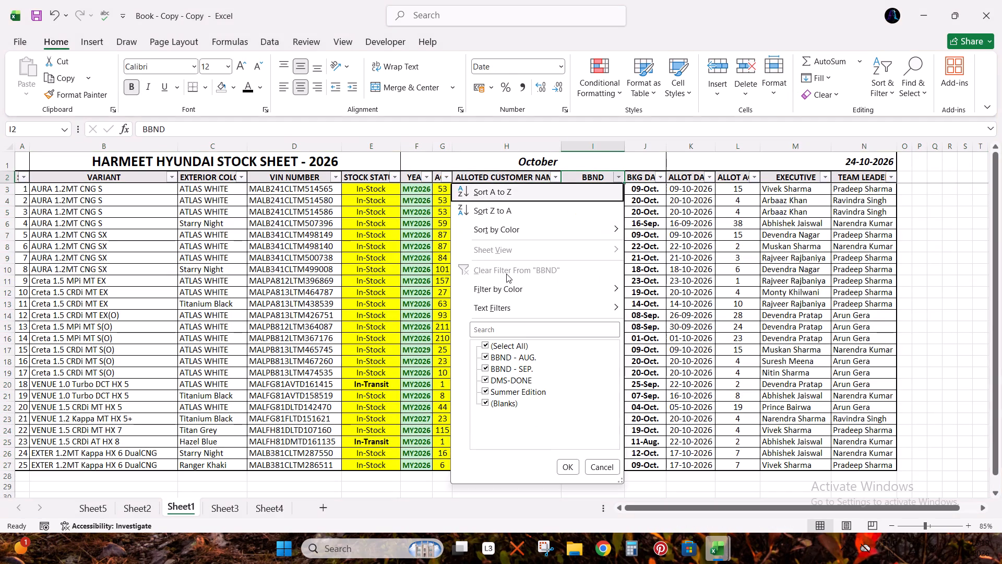
{"action": "key", "text": "Up"}
{"action": "type", "text": "bbn"}
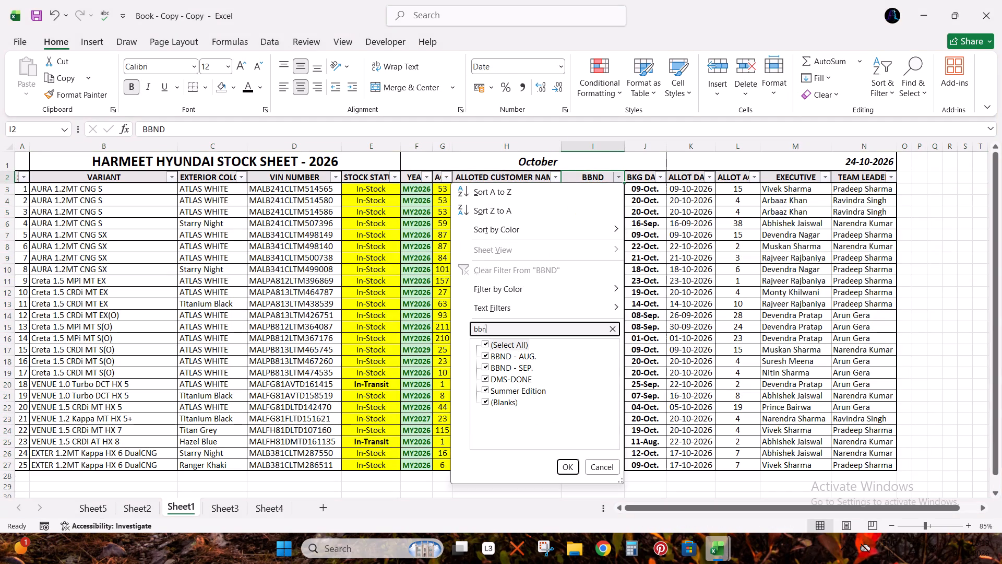
{"action": "key", "text": "Return"}
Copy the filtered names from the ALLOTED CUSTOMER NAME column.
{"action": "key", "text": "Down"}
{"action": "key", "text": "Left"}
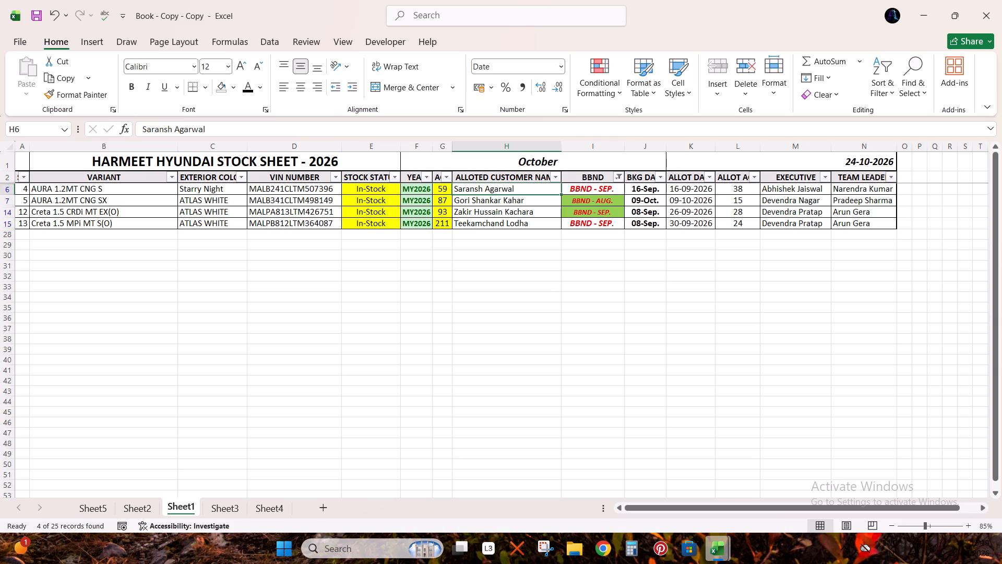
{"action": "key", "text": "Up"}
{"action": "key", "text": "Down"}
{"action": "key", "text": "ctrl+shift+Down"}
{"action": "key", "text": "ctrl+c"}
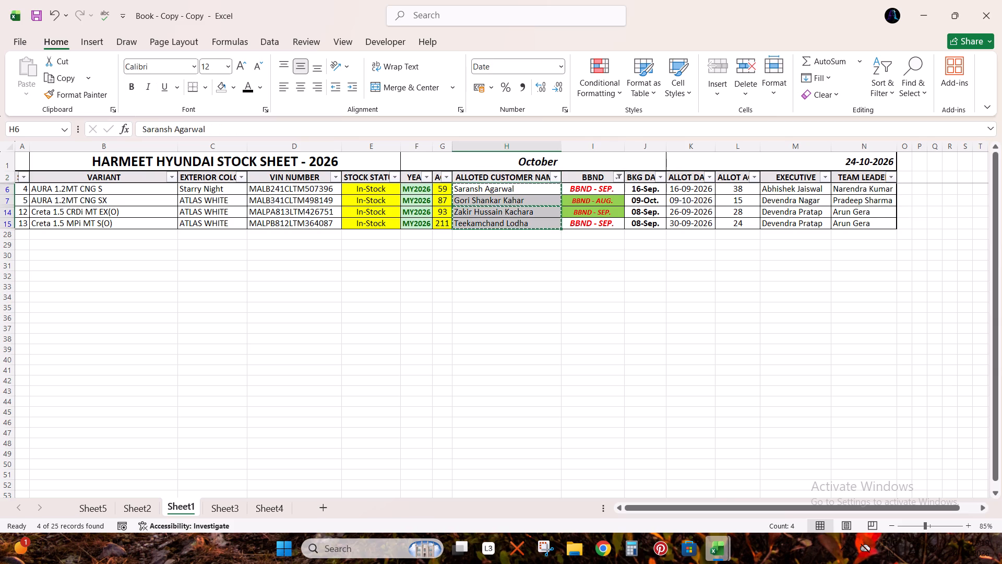
Switch to the Book111 workbook and remove the filters from the booking list so all rows are shown.
{"action": "key", "text": "alt+Tab"}
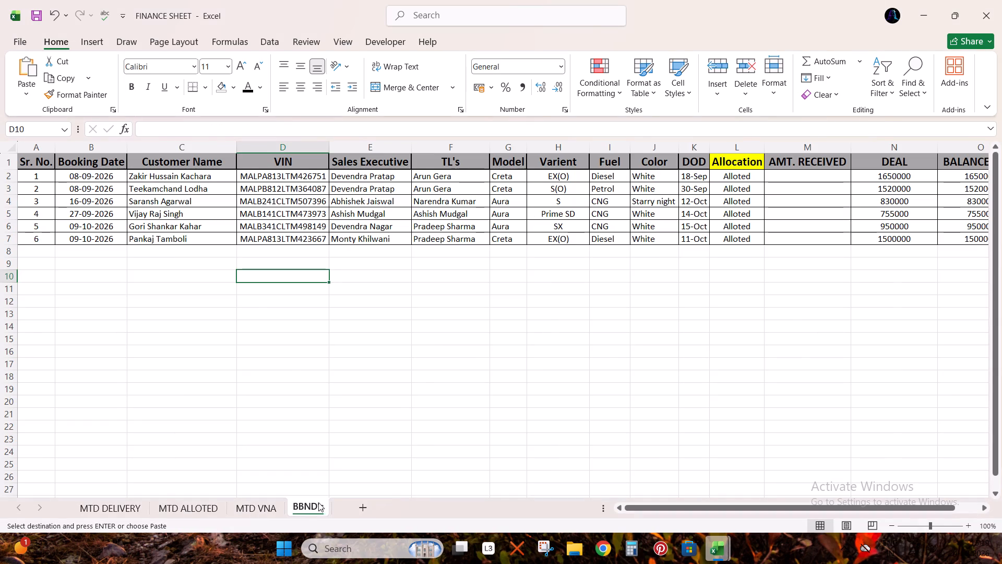
{"action": "key", "text": "alt+Tab"}
{"action": "left_click", "coordinate": [314, 385], "text": "alt"}
{"action": "scroll", "coordinate": [250, 417], "scroll_direction": "down", "scroll_amount": 5}
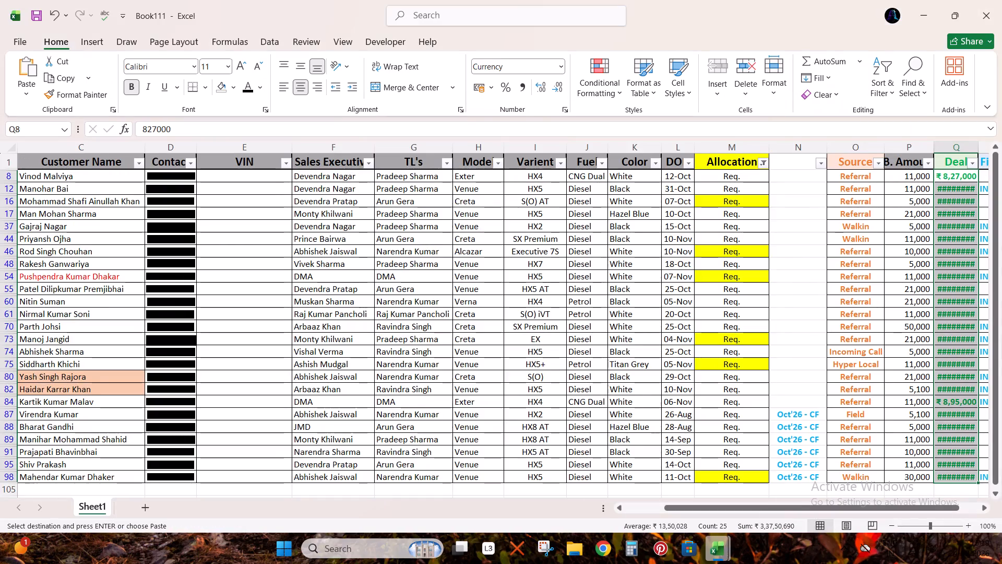
{"action": "left_click", "coordinate": [565, 404]}
{"action": "key", "text": "Escape"}
{"action": "key", "text": "Escape"}
{"action": "key", "text": "Escape"}
{"action": "key", "text": "Escape"}
{"action": "key", "text": "Up"}
{"action": "key", "text": "ctrl+Left"}
{"action": "key", "text": "ctrl+Up"}
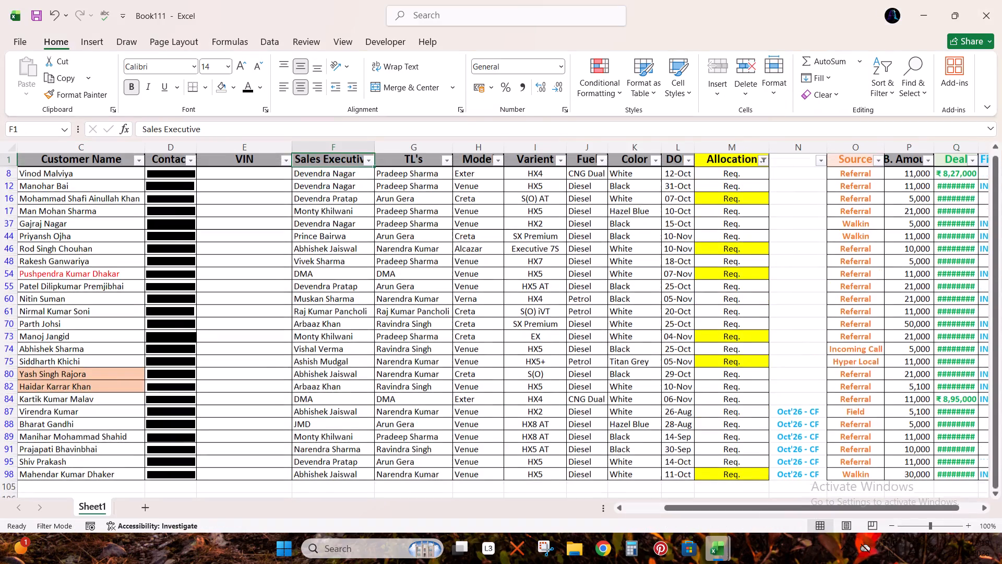
{"action": "key", "text": "ctrl+shift+l"}
{"action": "key", "text": "ctrl+Left"}
{"action": "key", "text": "ctrl+Down"}
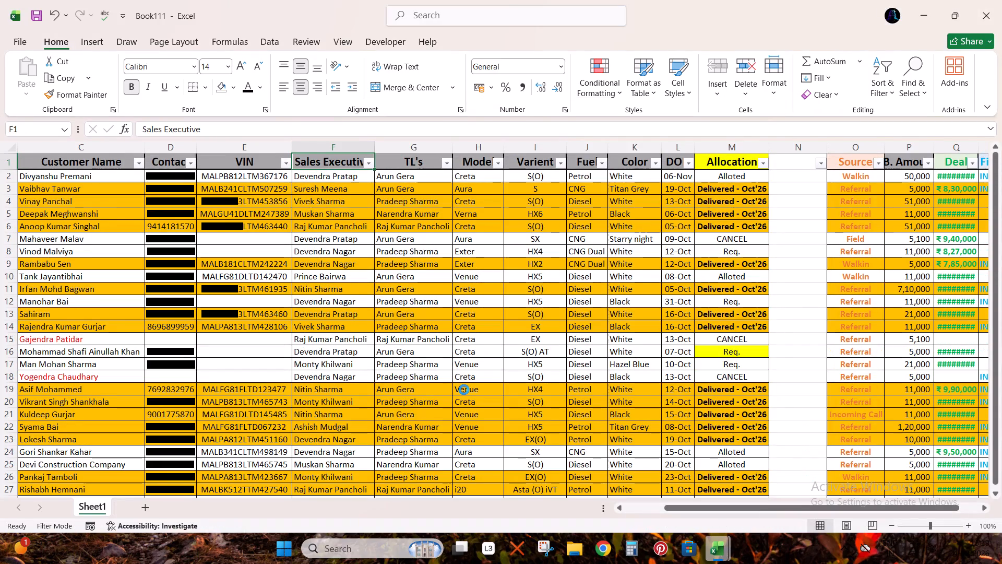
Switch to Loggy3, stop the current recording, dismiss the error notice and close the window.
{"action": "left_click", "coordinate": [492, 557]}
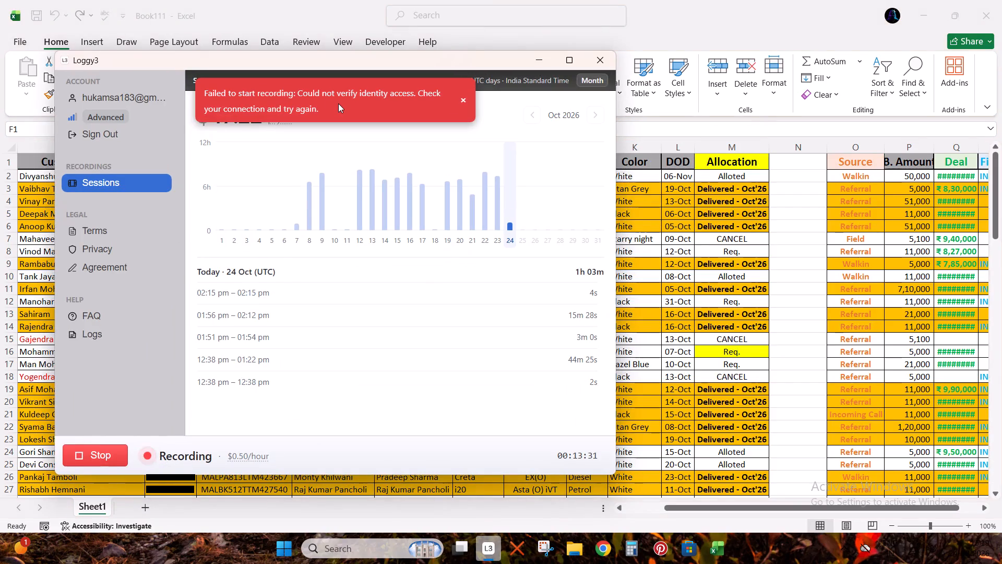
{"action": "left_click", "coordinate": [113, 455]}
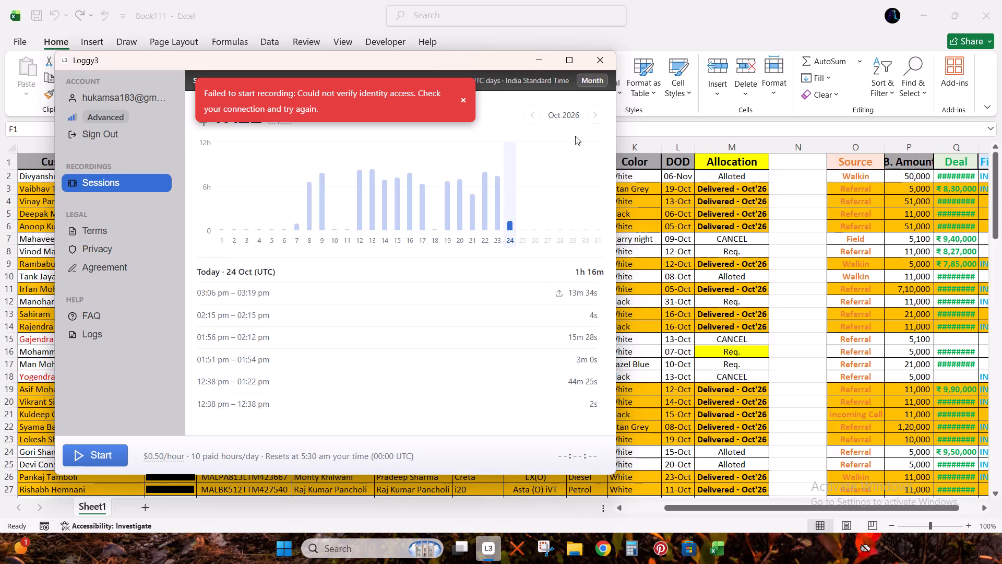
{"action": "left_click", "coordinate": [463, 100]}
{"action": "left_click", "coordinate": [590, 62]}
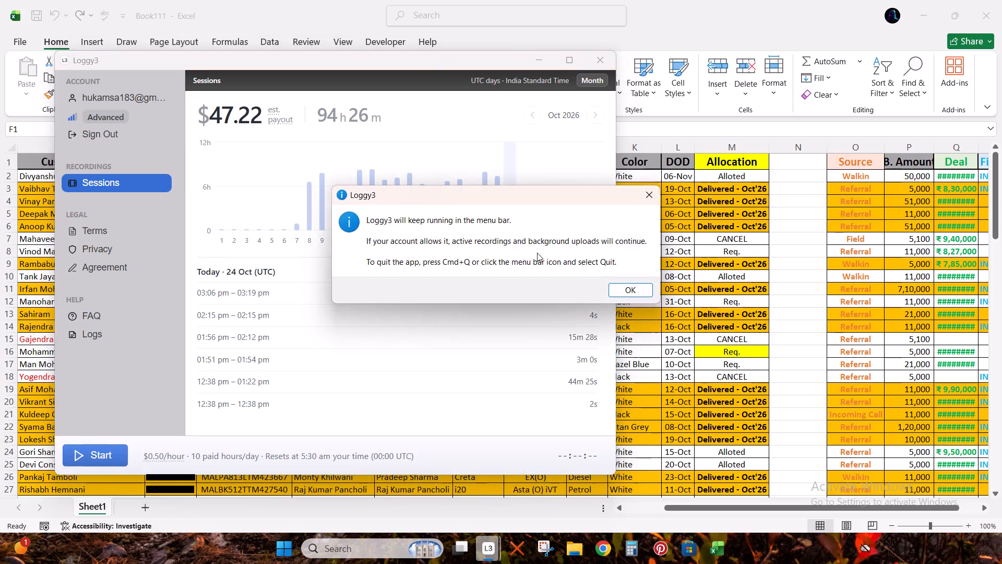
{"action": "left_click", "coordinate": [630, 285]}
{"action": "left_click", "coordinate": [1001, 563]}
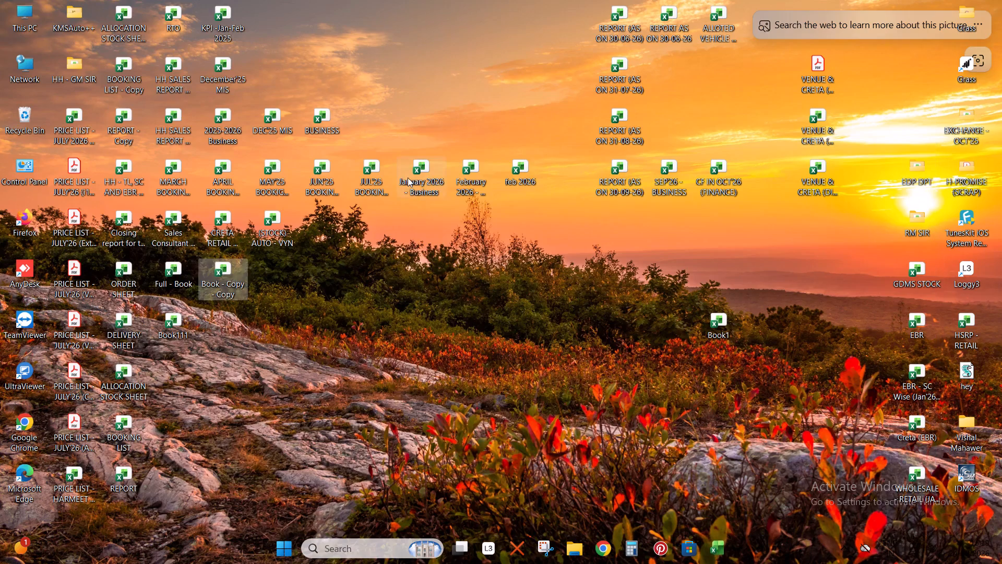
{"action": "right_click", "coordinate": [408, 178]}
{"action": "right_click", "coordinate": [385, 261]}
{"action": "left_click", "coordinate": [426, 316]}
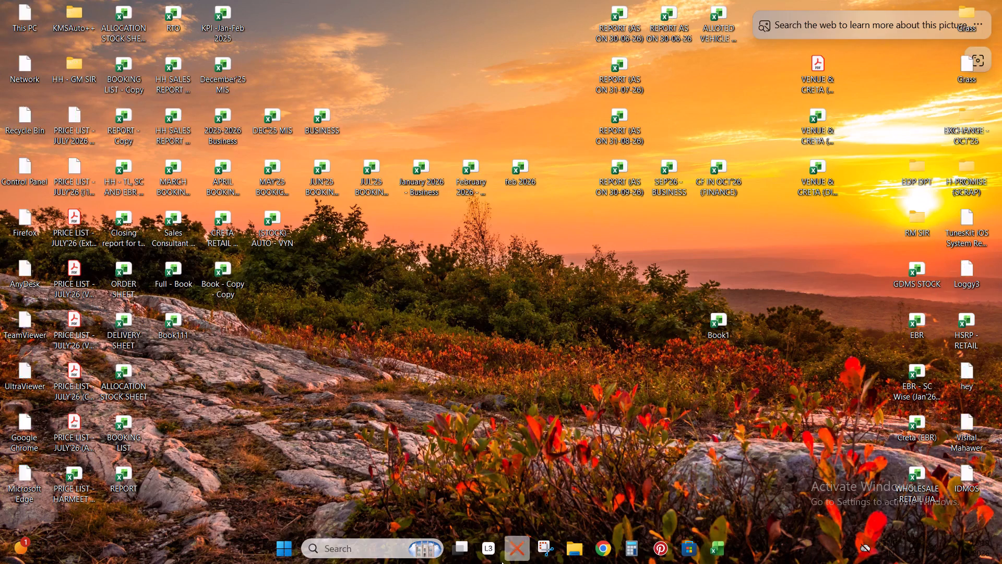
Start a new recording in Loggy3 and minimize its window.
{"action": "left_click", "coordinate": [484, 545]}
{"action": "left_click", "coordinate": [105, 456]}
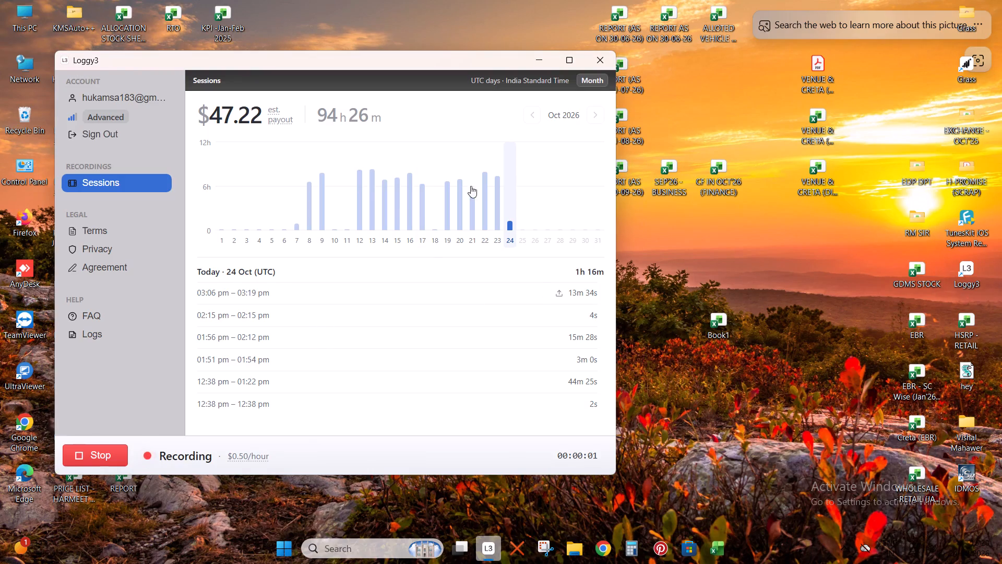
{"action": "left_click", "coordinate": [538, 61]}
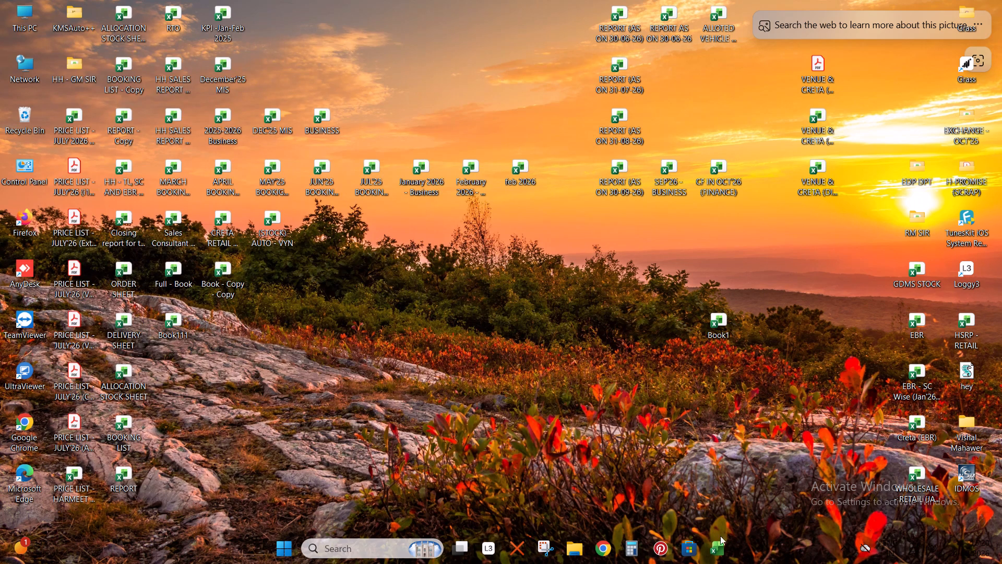
Switch back to the Book111 workbook and go to the last row of the booking list.
{"action": "left_click", "coordinate": [723, 547]}
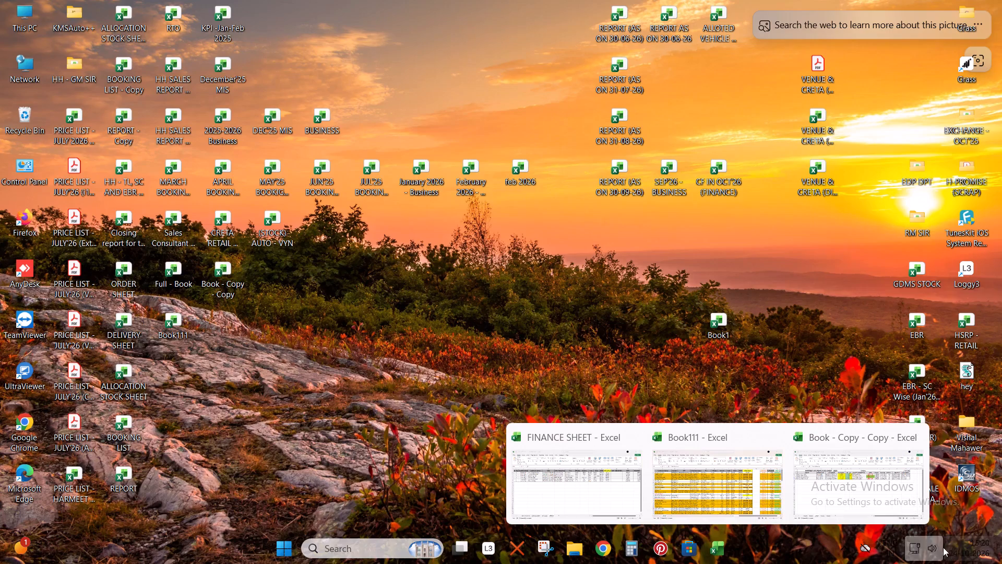
{"action": "left_click", "coordinate": [683, 480]}
{"action": "left_click", "coordinate": [272, 357]}
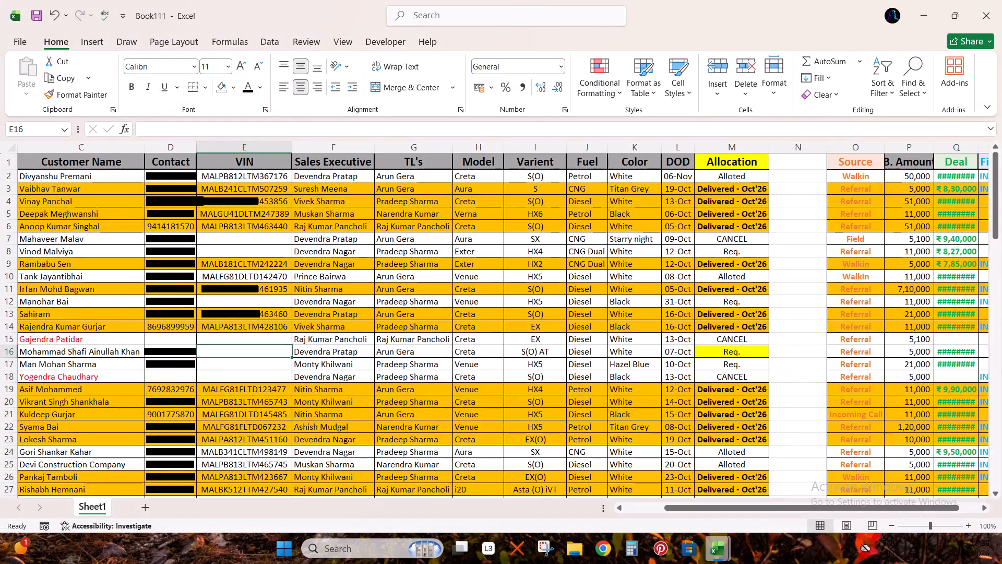
{"action": "key", "text": "ctrl+Left"}
{"action": "key", "text": "ctrl+Down"}
{"action": "key", "text": "ctrl+Left"}
{"action": "key", "text": "ctrl+Down"}
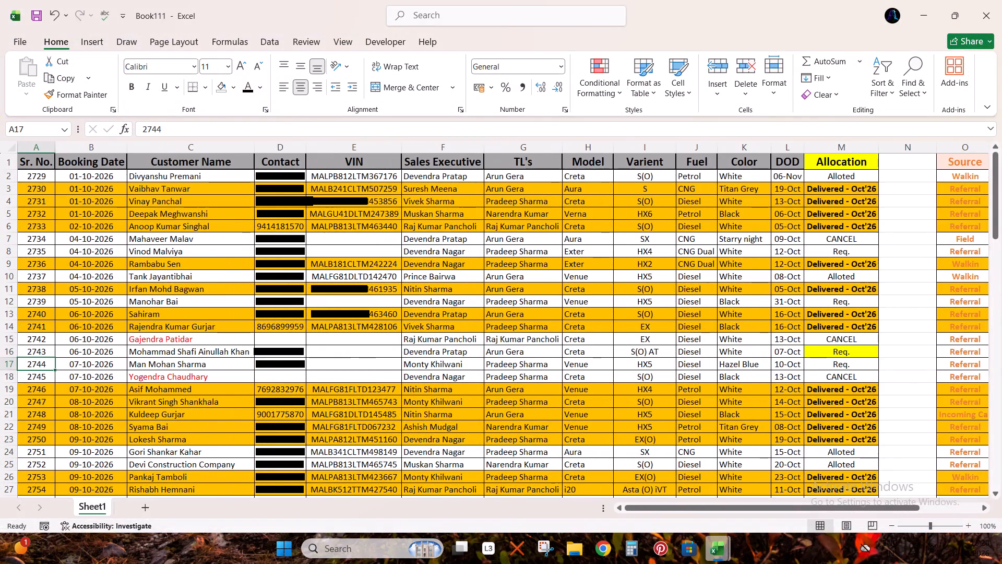
Switch to Book - Copy - Copy and copy the filtered names from the ALLOTED CUSTOMER NAME column again.
{"action": "key", "text": "alt+Tab"}
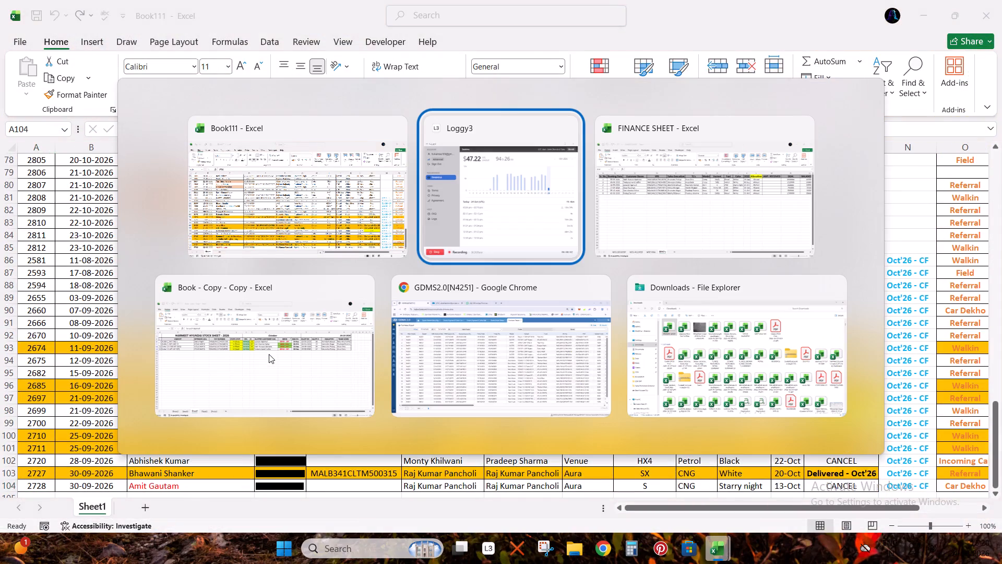
{"action": "key", "text": "alt+Tab"}
{"action": "key", "text": "alt+Tab"}
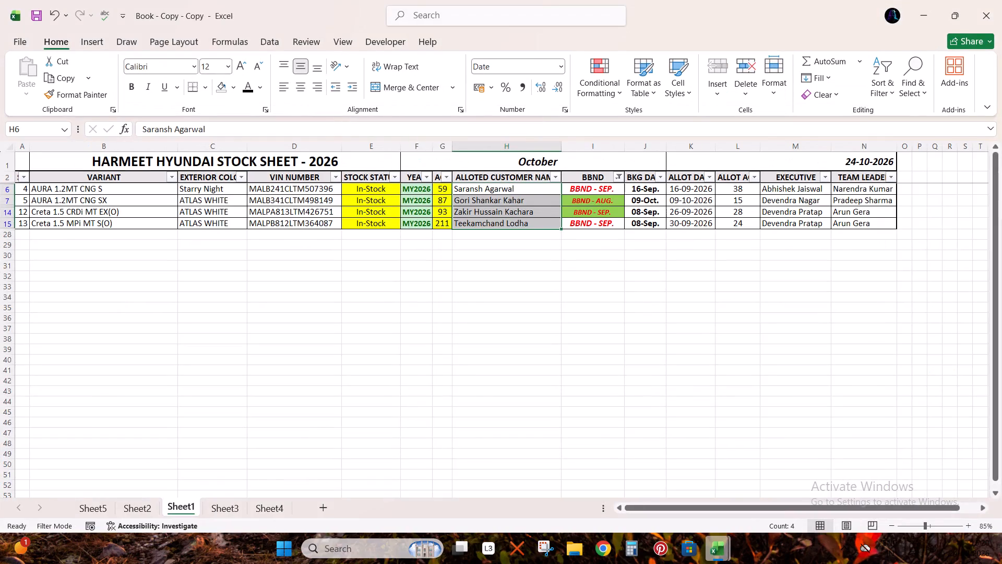
{"action": "key", "text": "ctrl+v"}
{"action": "key", "text": "ctrl+c"}
{"action": "key", "text": "ctrl+c"}
Paste the copied names into Book111's Customer Name column below the booking list, starting at cell C107.
{"action": "key", "text": "alt+Tab"}
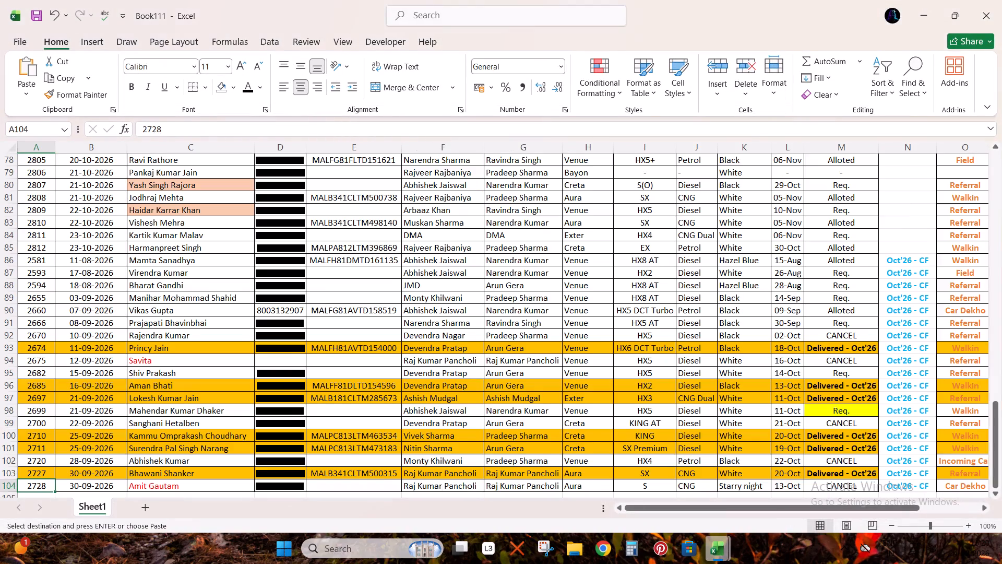
{"action": "key", "text": "Right"}
{"action": "key", "text": "Down"}
{"action": "key", "text": "Down"}
{"action": "key", "text": "Right"}
{"action": "key", "text": "Down"}
{"action": "key", "text": "ctrl+v"}
Highlight duplicate values in the whole Customer Name column with Light Red Fill with Dark Red Text.
{"action": "key", "text": "ctrl+space"}
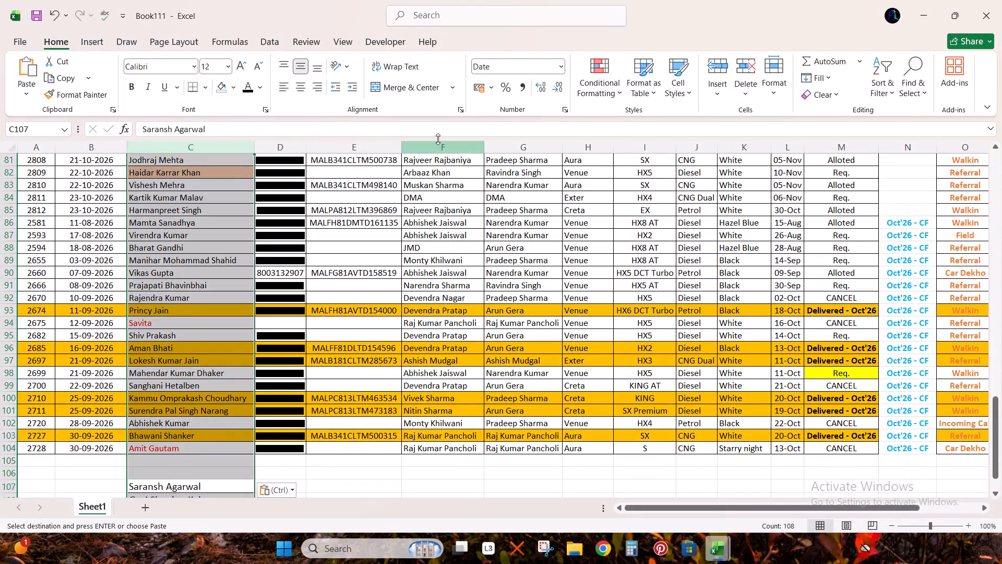
{"action": "left_click", "coordinate": [597, 90]}
{"action": "left_click", "coordinate": [619, 115]}
{"action": "left_click", "coordinate": [730, 285]}
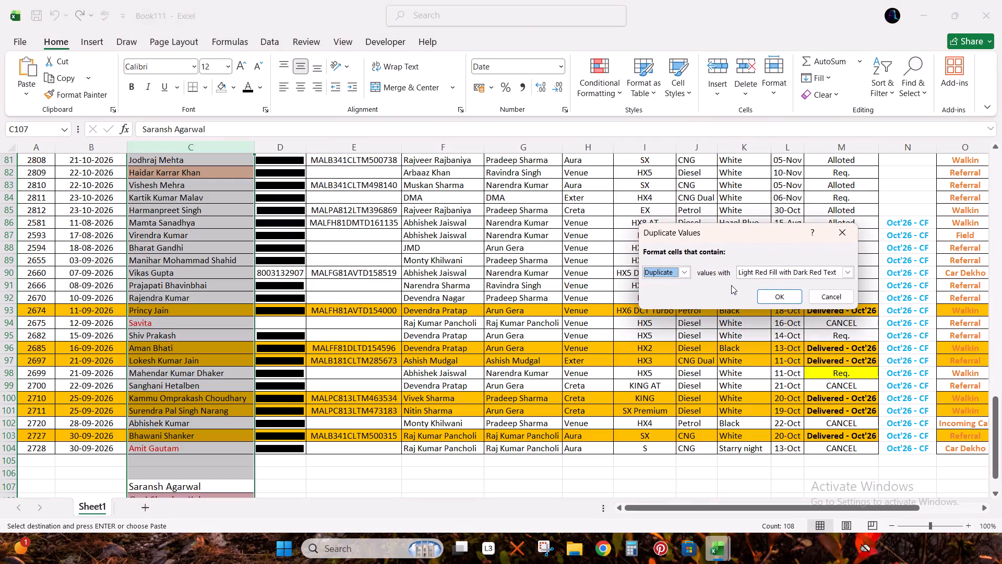
{"action": "key", "text": "Return"}
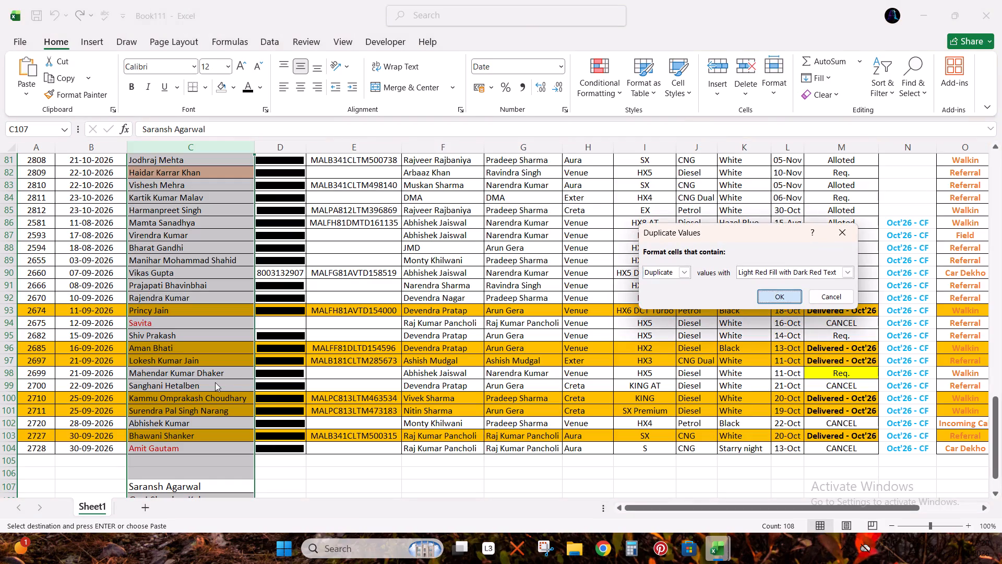
{"action": "scroll", "coordinate": [215, 382], "scroll_direction": "down", "scroll_amount": 6}
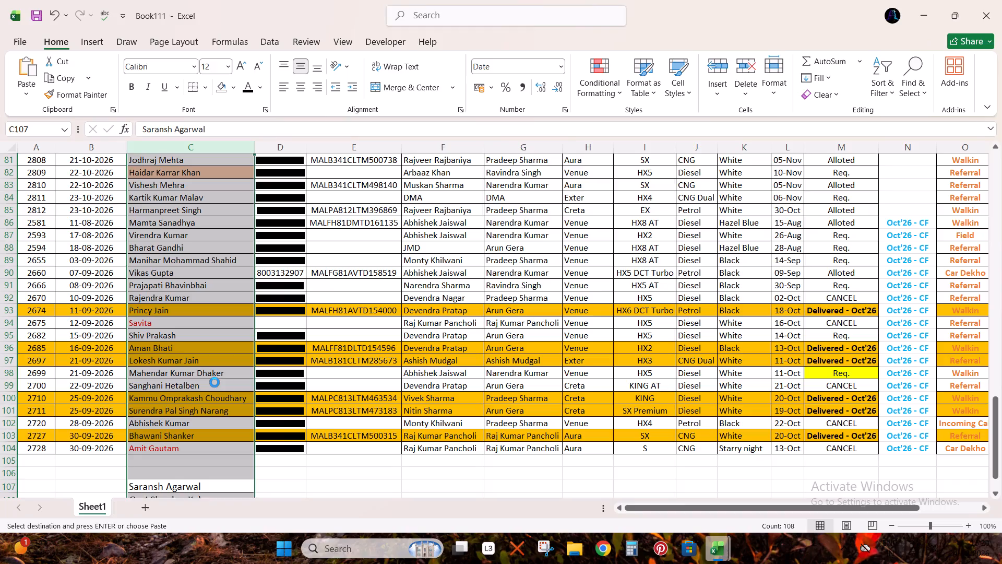
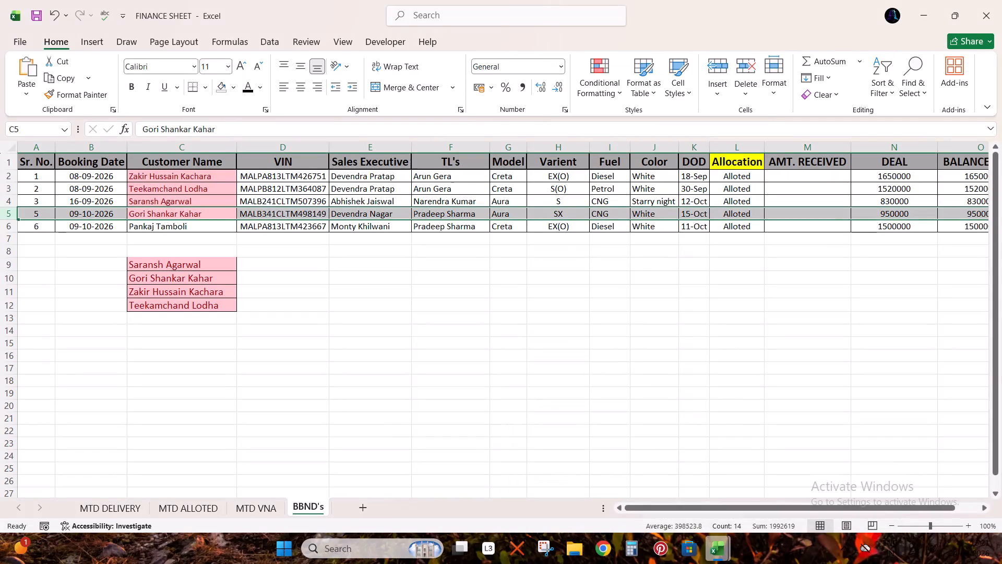
Delete the entire row with Sr. No. 6, whose customer name is not highlighted, from the BBND's sheet and save the workbook.
{"action": "left_click", "coordinate": [152, 221]}
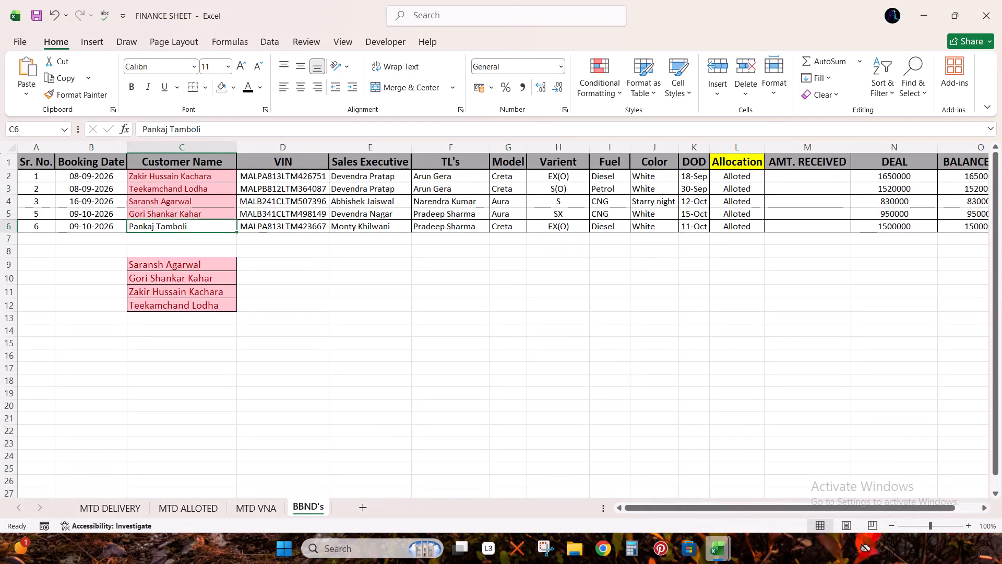
{"action": "key", "text": "shift+space"}
{"action": "key", "text": "ctrl+minus"}
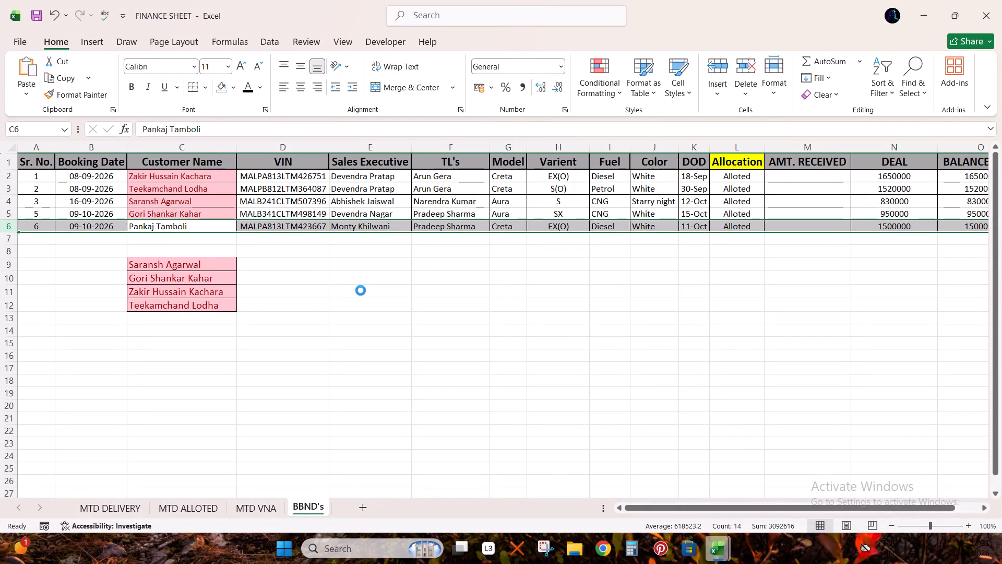
{"action": "scroll", "coordinate": [361, 290], "scroll_direction": "up", "scroll_amount": 3}
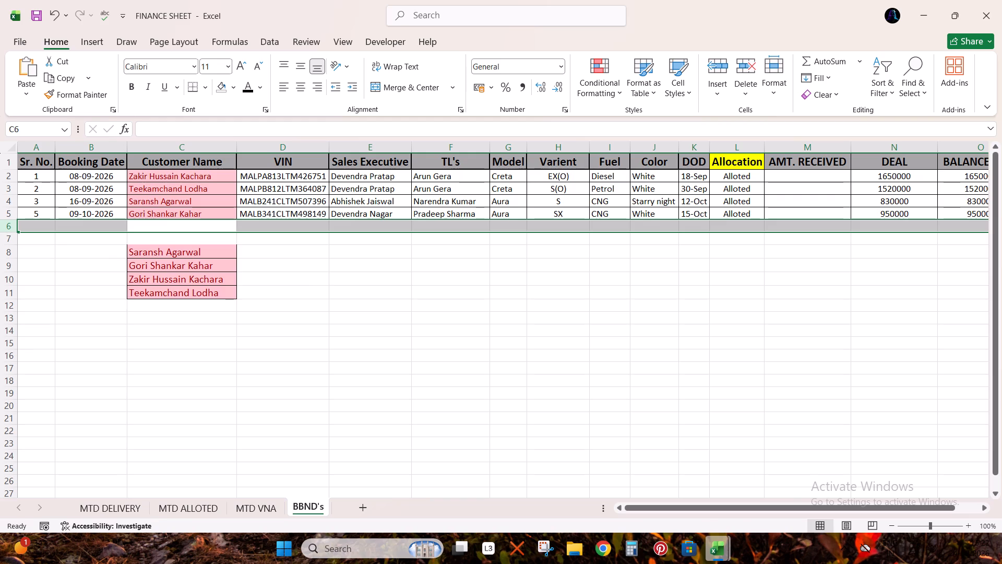
{"action": "left_click", "coordinate": [31, 14]}
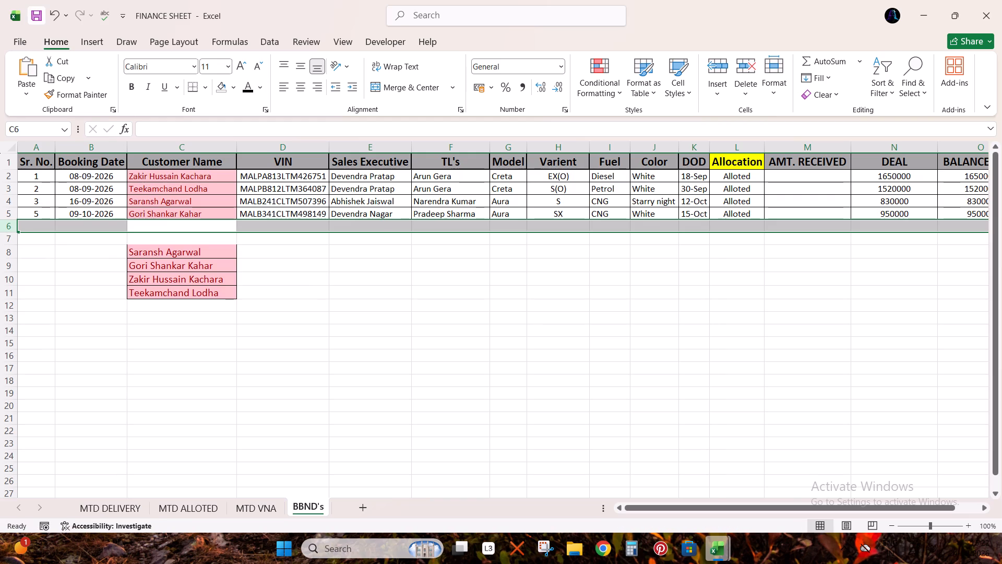
Set the Sr. No. of the last remaining booking row, in cell A5, to 4 and save the workbook.
{"action": "left_click", "coordinate": [41, 213]}
{"action": "key", "text": "7"}
{"action": "key", "text": "Return"}
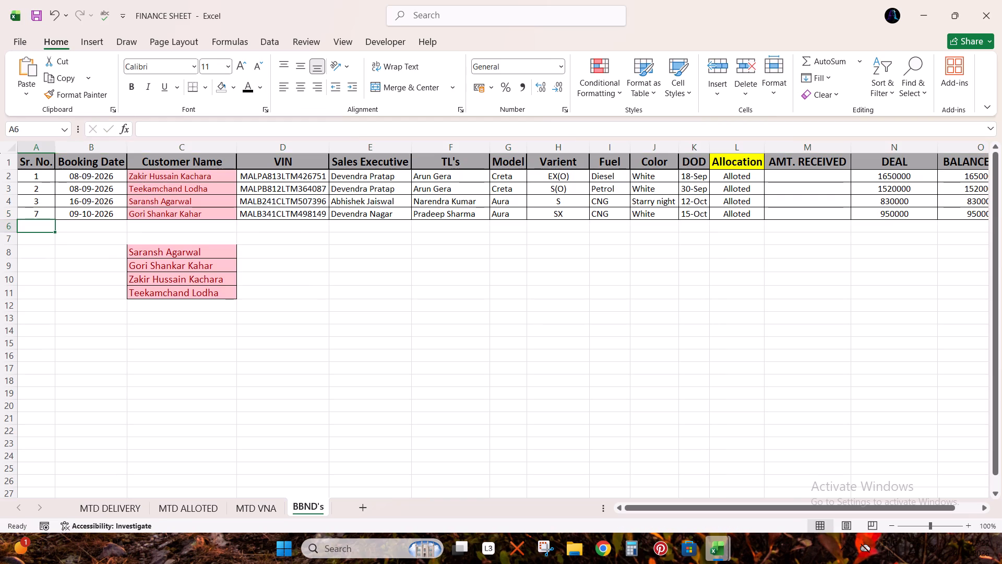
{"action": "key", "text": "Up"}
{"action": "key", "text": "4"}
{"action": "key", "text": "Return"}
{"action": "left_click", "coordinate": [34, 19]}
Select the first of the pasted customer names below the booking table, in cell C8.
{"action": "left_click", "coordinate": [180, 250]}
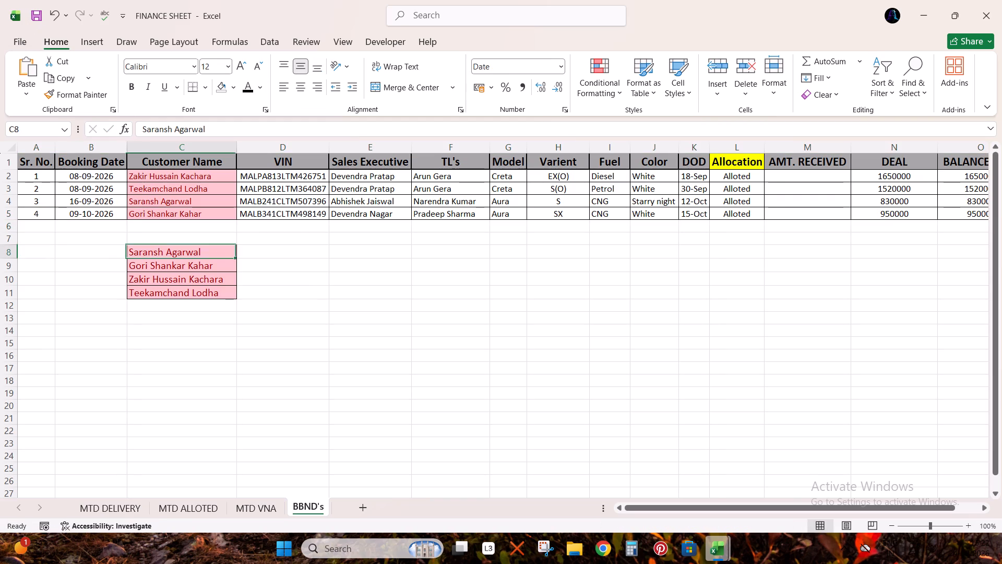
Delete the four entire rows 8 to 11 holding the pasted customer names below the booking table, and save the workbook.
{"action": "key", "text": "ctrl+shift+Down"}
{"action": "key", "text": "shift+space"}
{"action": "key", "text": "ctrl+minus"}
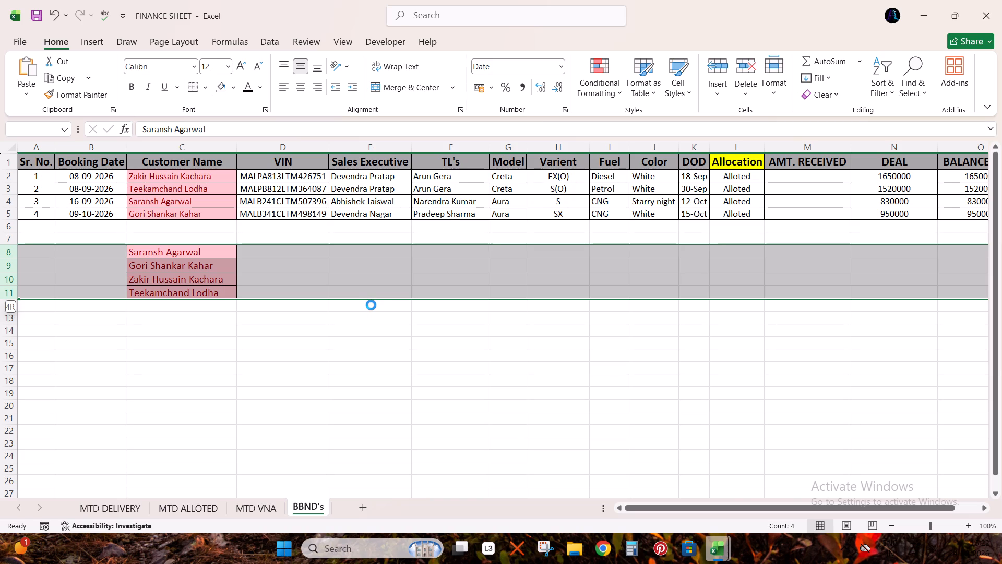
{"action": "scroll", "coordinate": [273, 332], "scroll_direction": "up", "scroll_amount": 4}
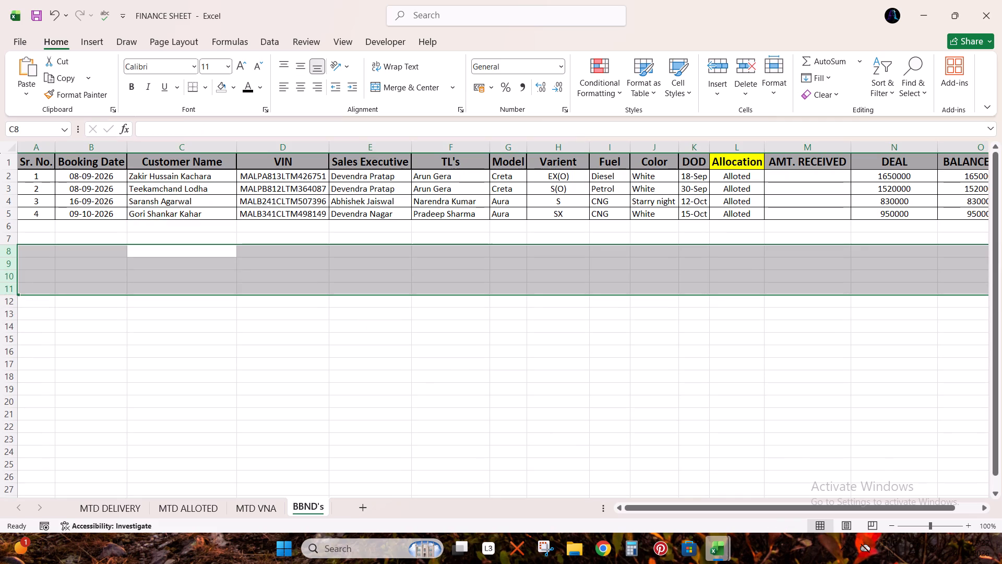
{"action": "left_click", "coordinate": [86, 185]}
{"action": "left_click", "coordinate": [40, 11]}
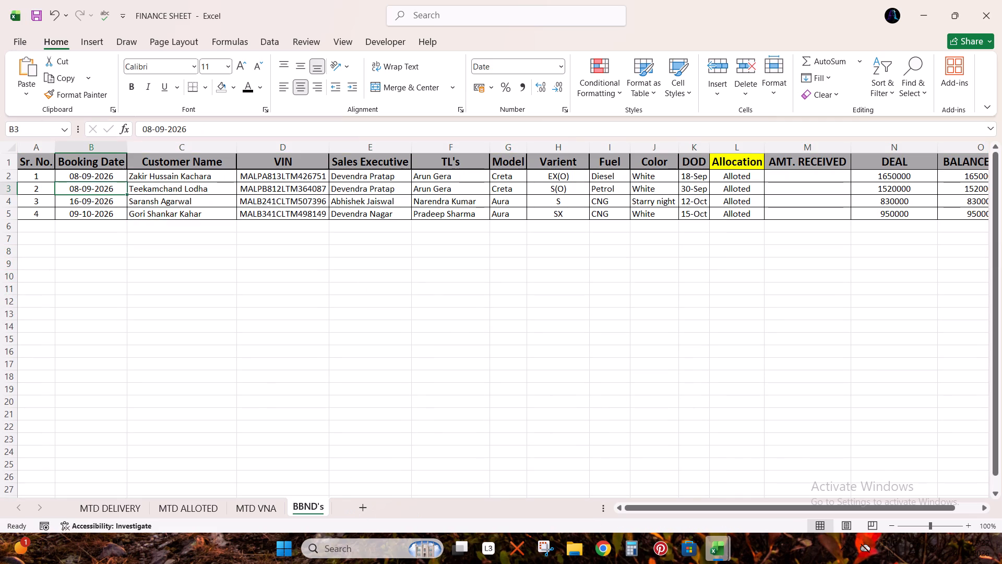
Close the FINANCE SHEET workbook, and close the Book111 workbook without saving its changes.
{"action": "left_click", "coordinate": [1001, 0]}
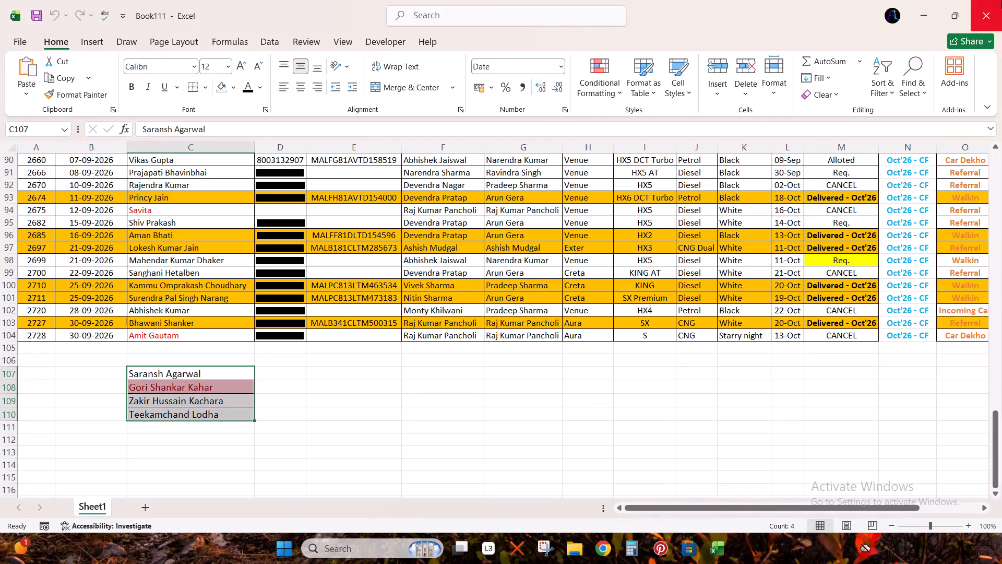
{"action": "left_click", "coordinate": [1001, 0]}
{"action": "left_click", "coordinate": [506, 292]}
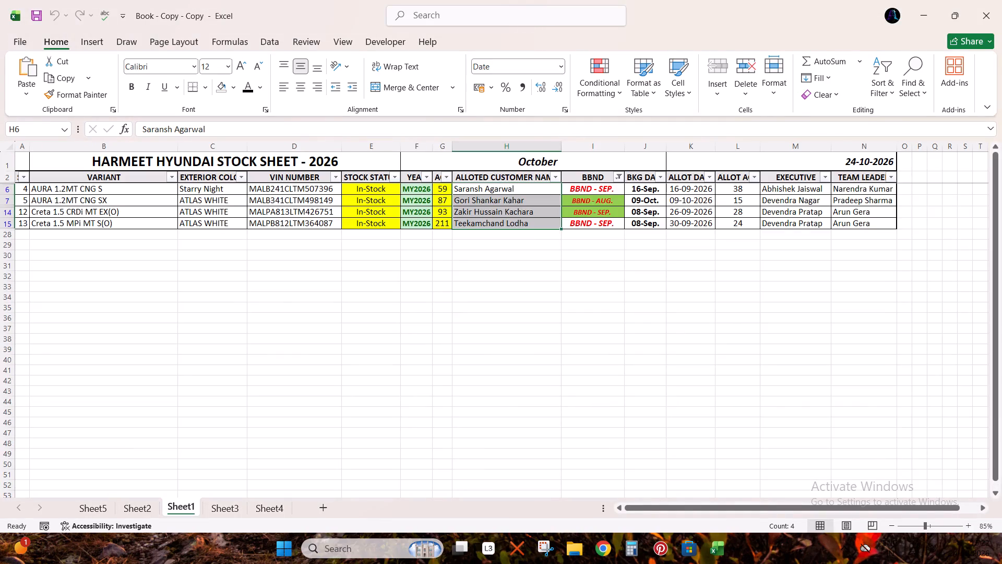
Close the stock sheet workbook, Book - Copy - Copy.
{"action": "left_click", "coordinate": [1001, 0]}
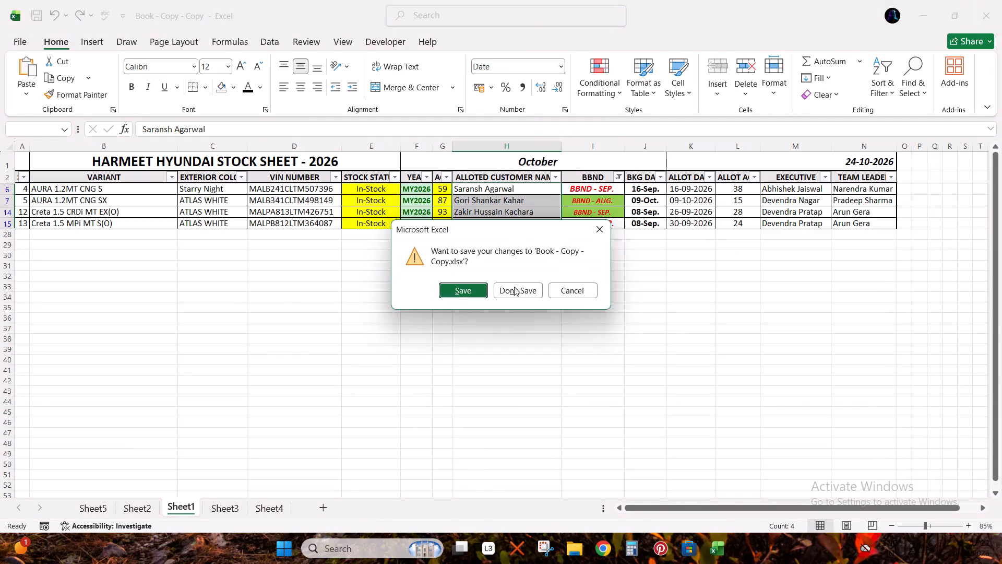